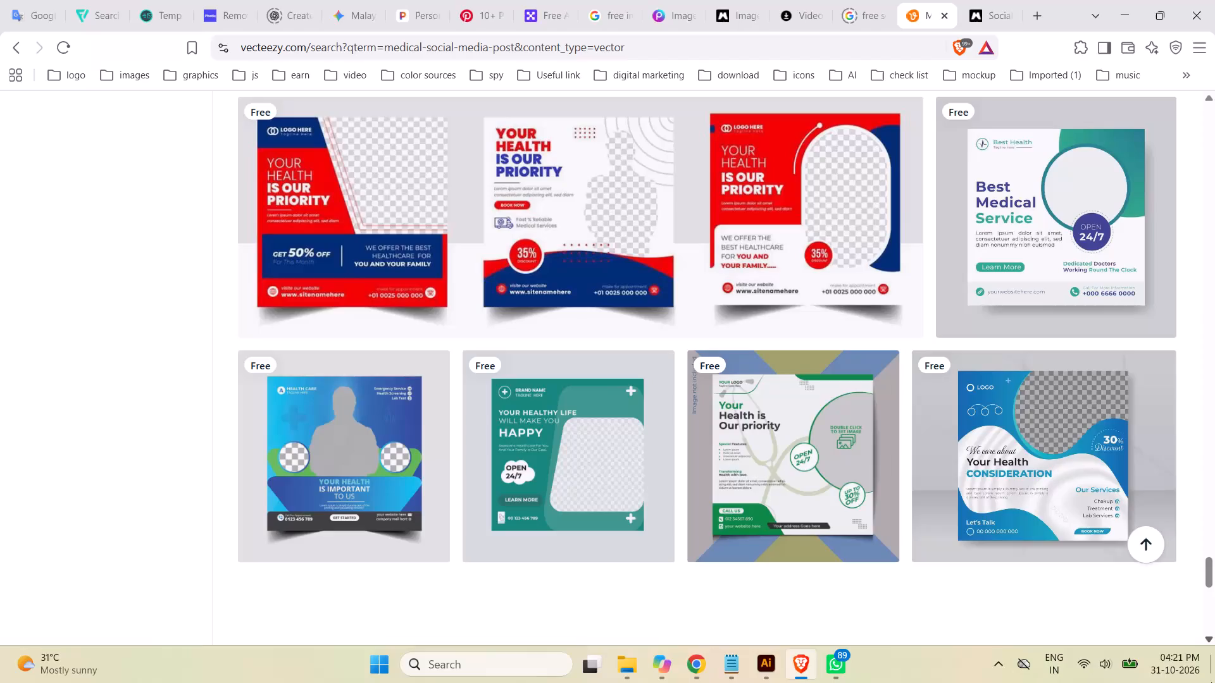
# Open the red and blue three-banner "Your Health Is Our Priority" template in a new tab and download it free.
pyautogui.rightClick(703, 164)
pyautogui.click(797, 178)
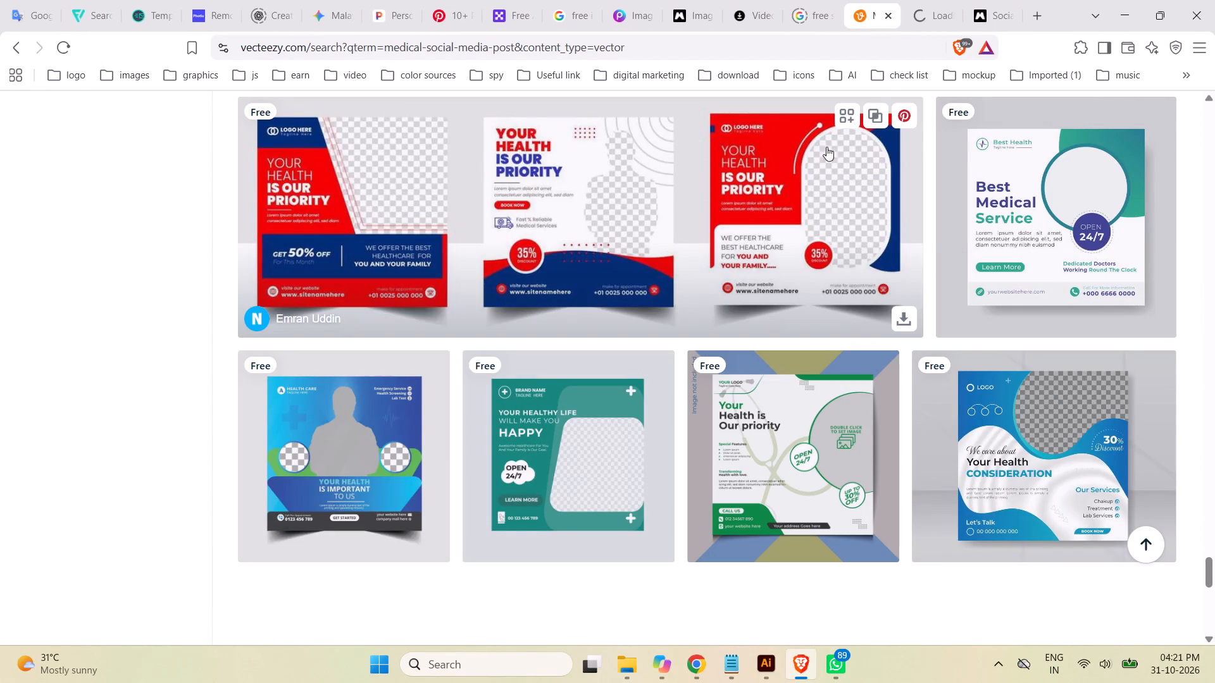
pyautogui.click(934, 15)
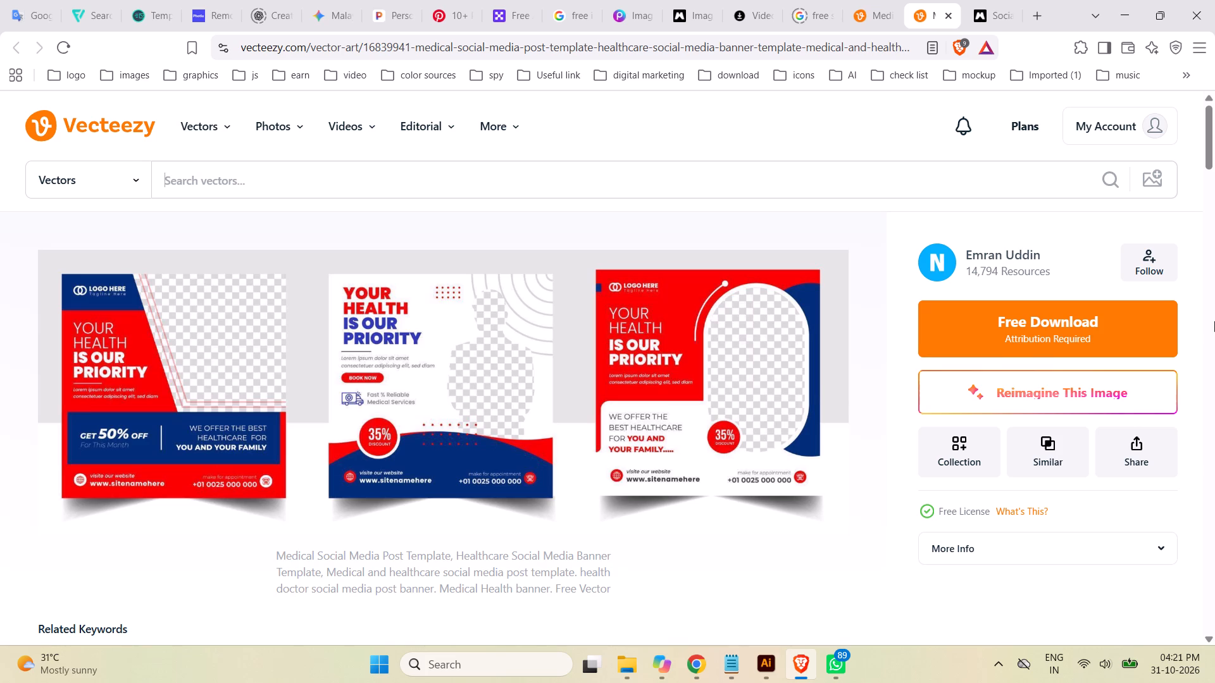
pyautogui.click(1076, 328)
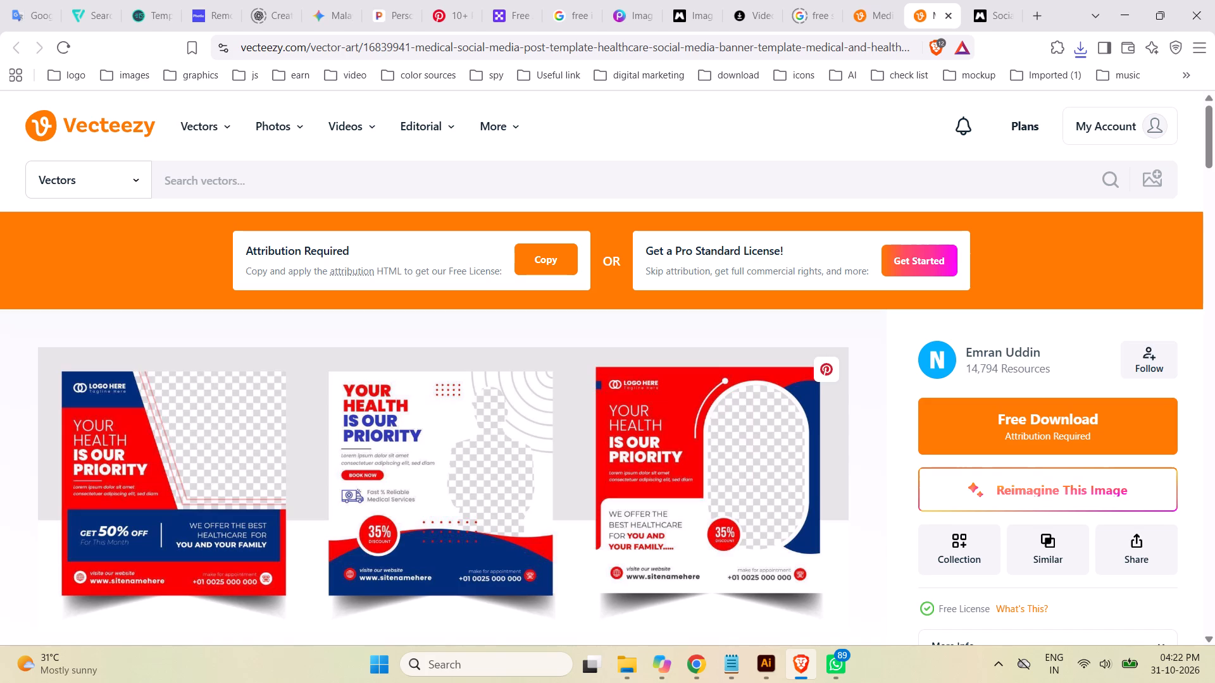
# Move the downloaded vecteezy_medical-social-media-post-template archive from Downloads to the "social media post" folder in File Explorer.
pyautogui.click(629, 662)
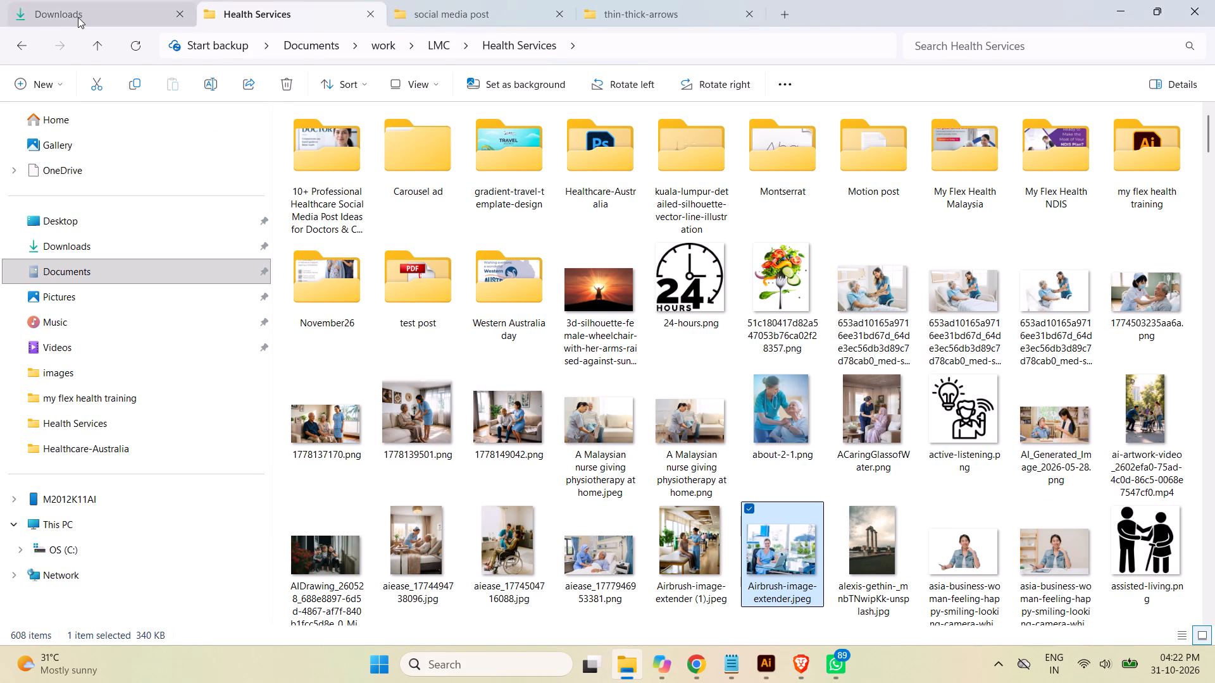
pyautogui.click(78, 17)
pyautogui.click(484, 189)
pyautogui.click(296, 178)
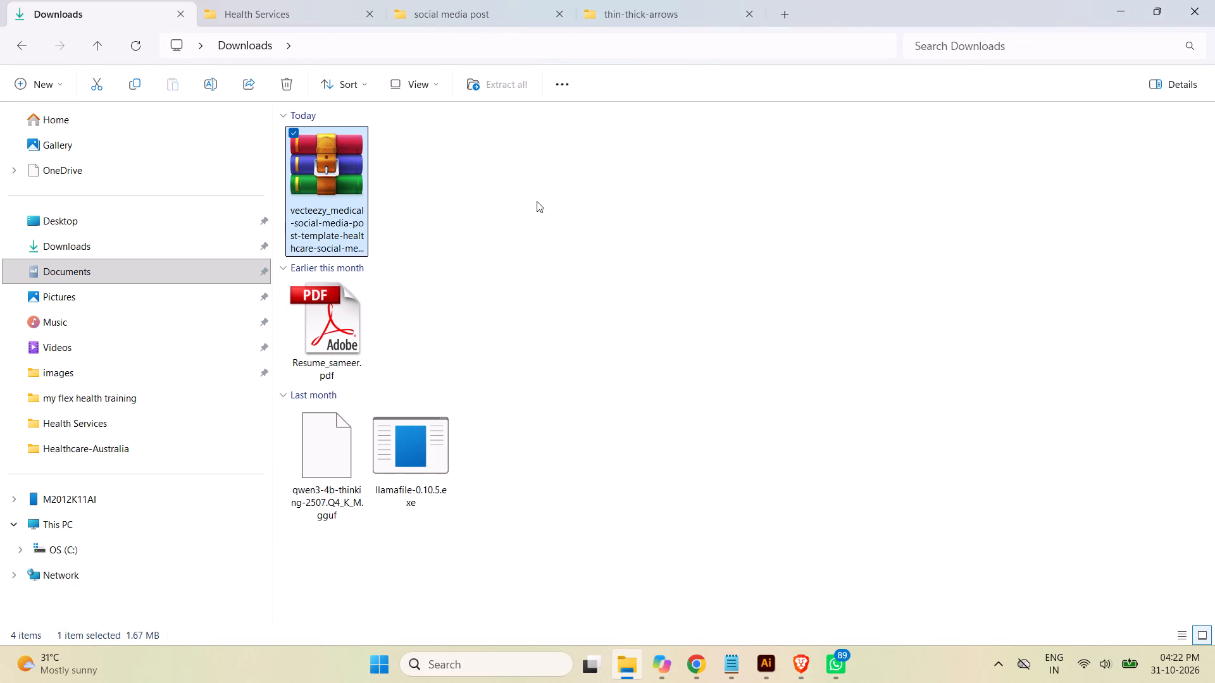
pyautogui.hotkey('ctrl', 'x')
pyautogui.click(492, 14)
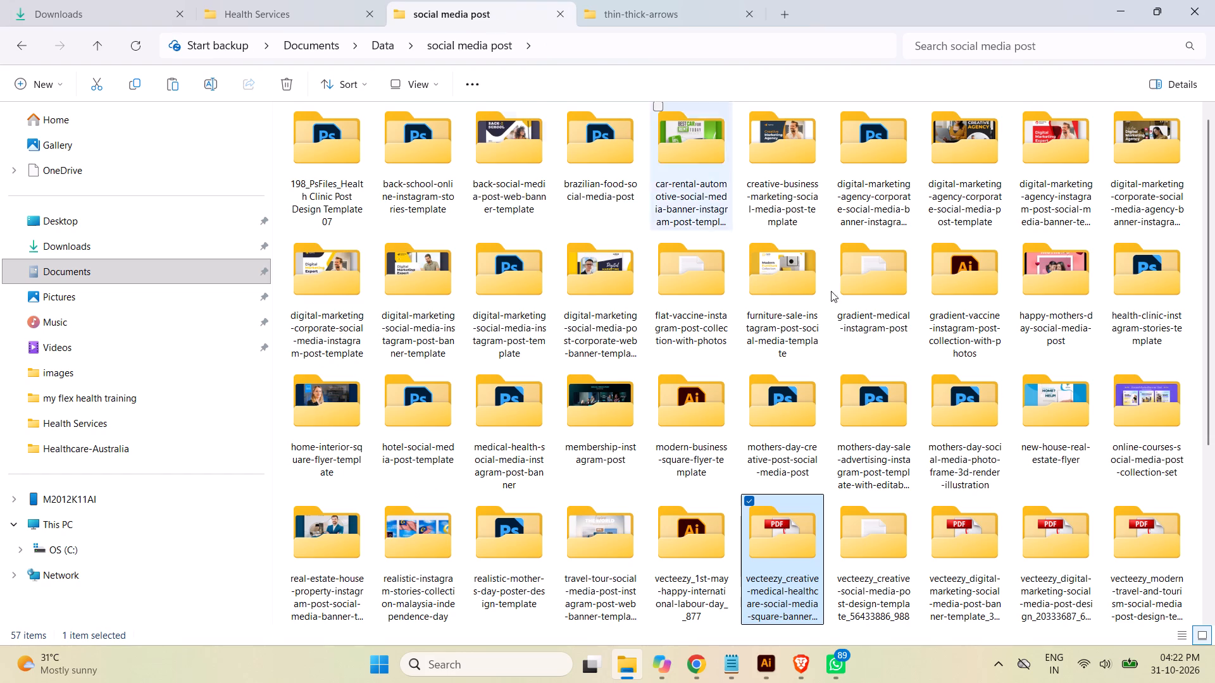
pyautogui.scroll(-8, 1210, 468)
pyautogui.scroll(5, 1209, 467)
pyautogui.scroll(-2, 1214, 500)
pyautogui.scroll(1, 1214, 500)
pyautogui.scroll(-5, 1214, 500)
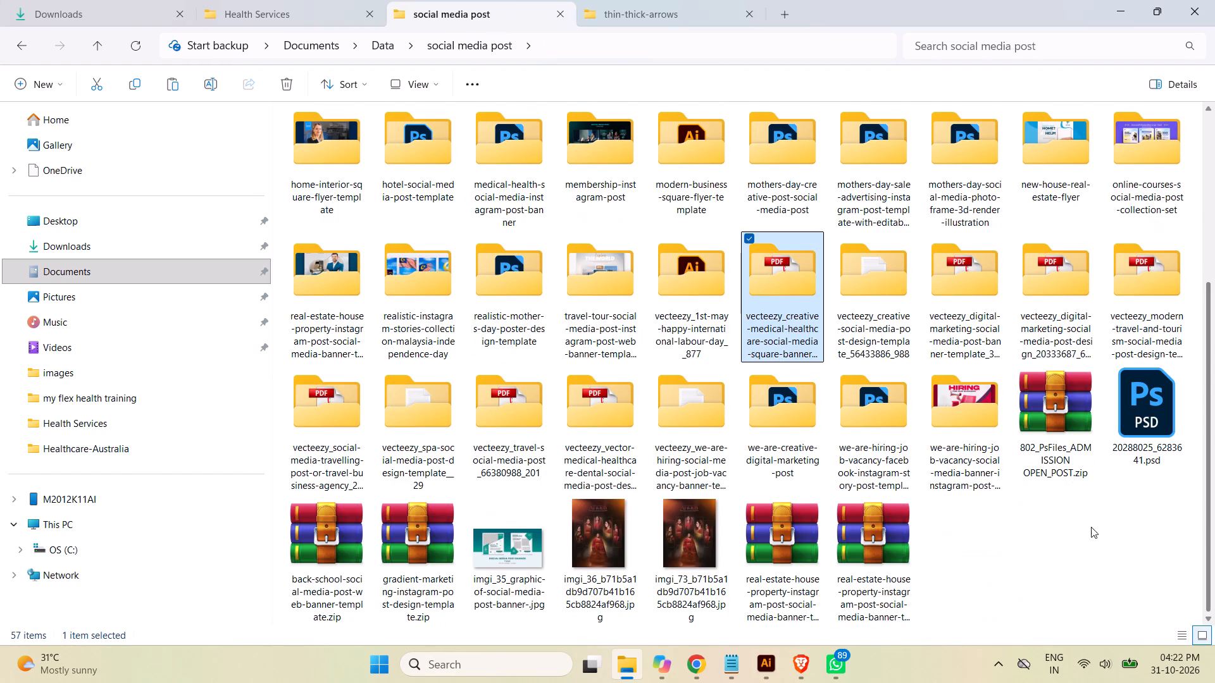
pyautogui.click(1035, 548)
pyautogui.hotkey('ctrl', 'v')
pyautogui.click(1052, 556)
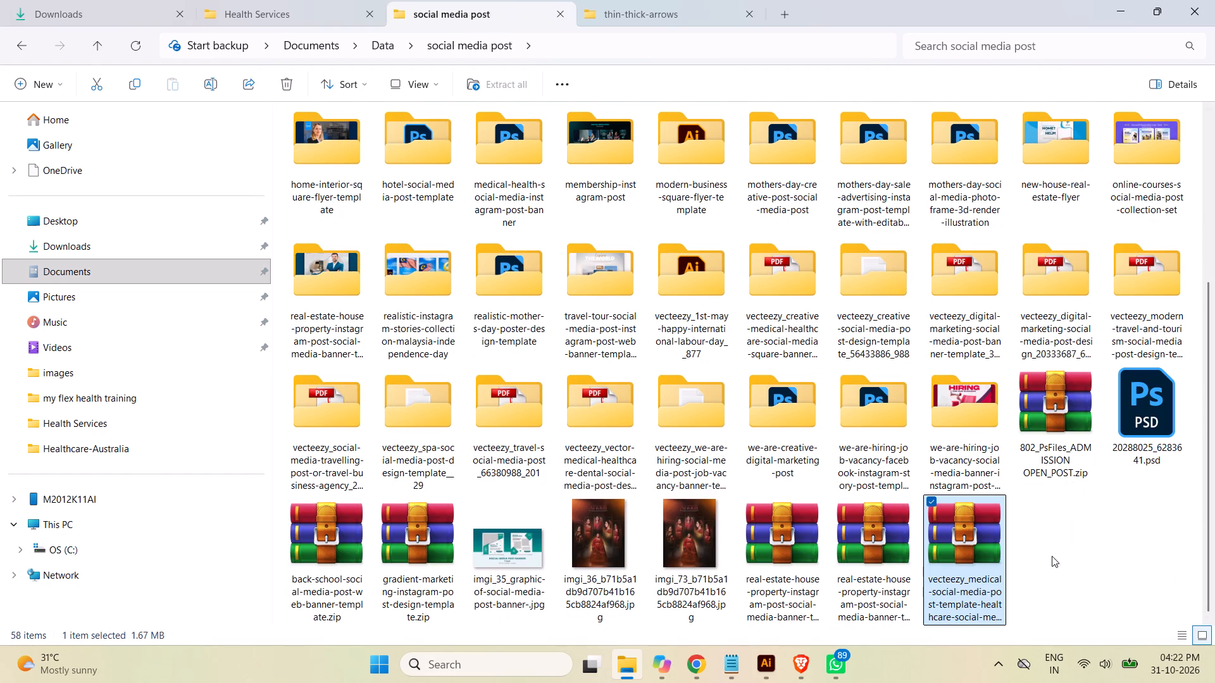
# Extract the moved vecteezy_medical-social-media-post-template archive to the suggested destination folder.
pyautogui.click(967, 550)
pyautogui.rightClick(967, 550)
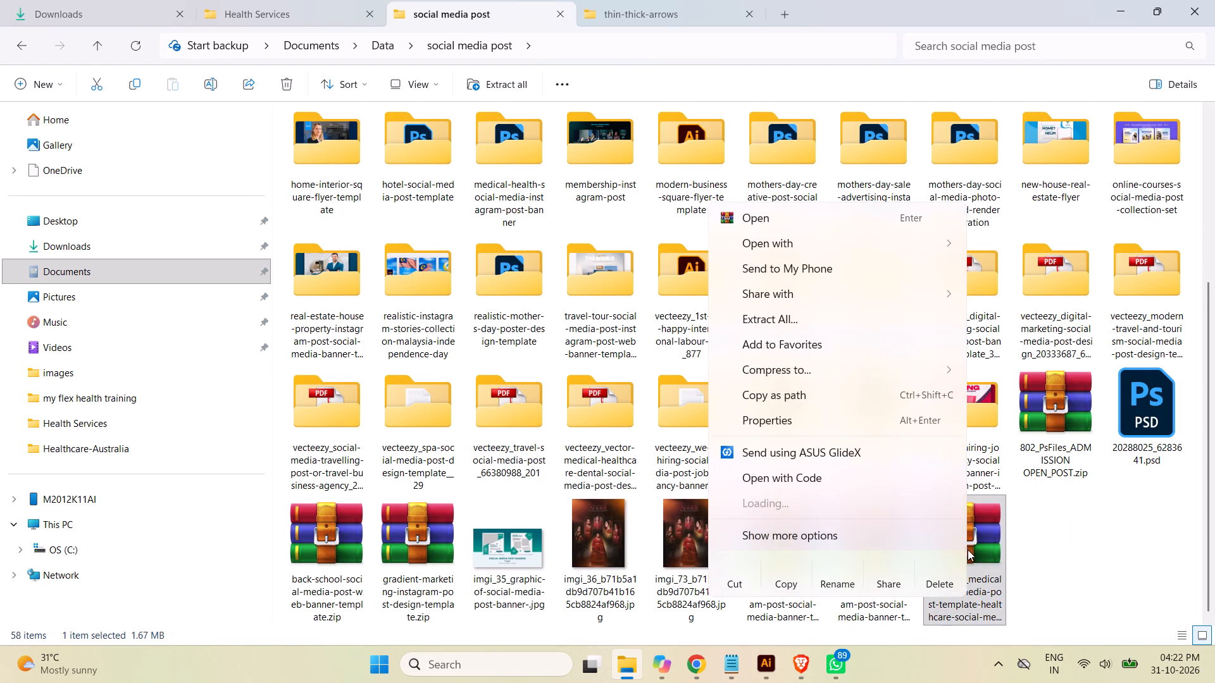
pyautogui.click(795, 321)
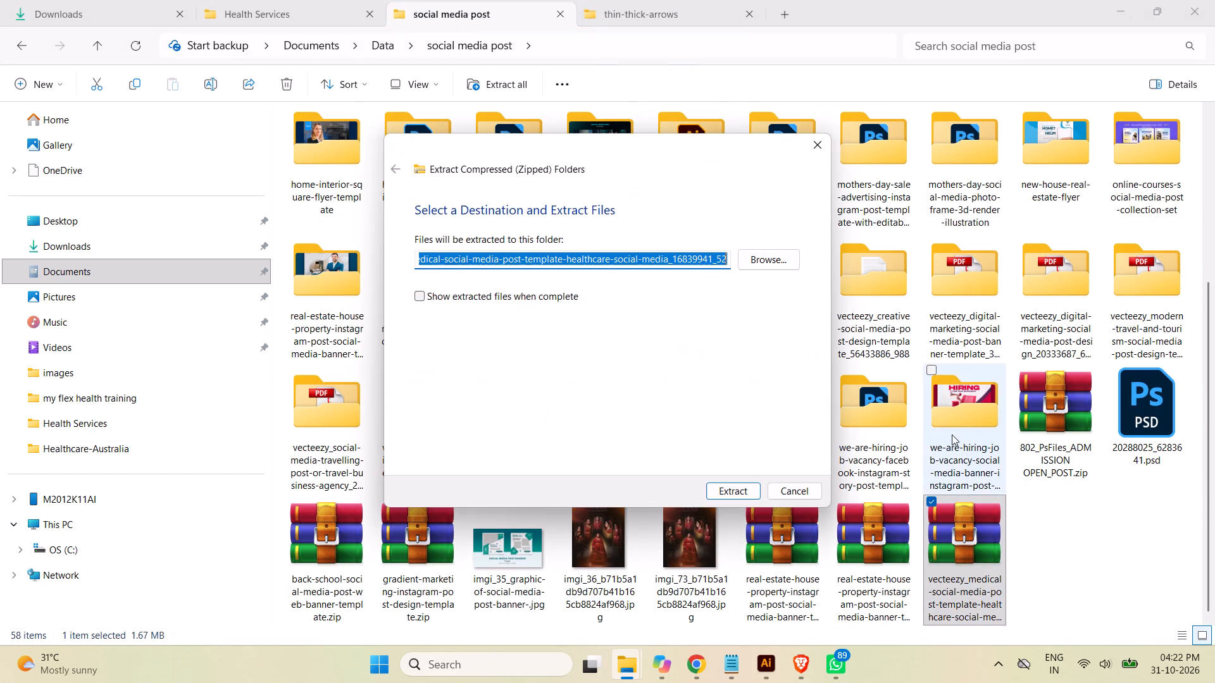
pyautogui.click(731, 488)
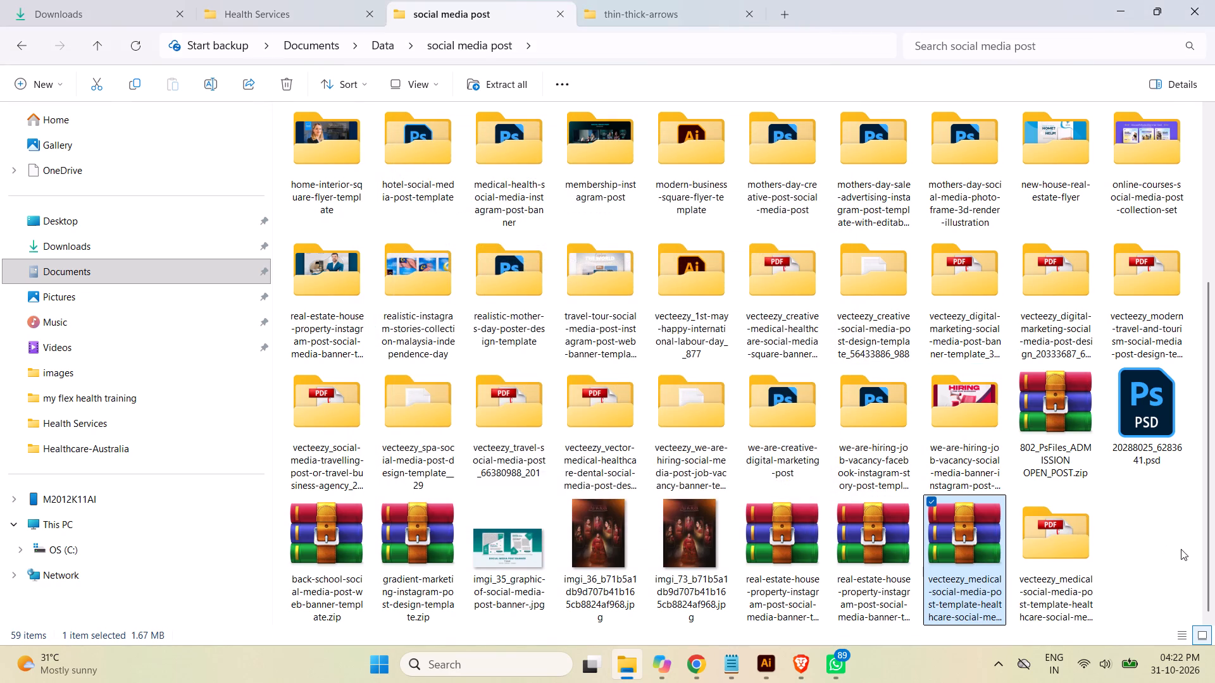
# Permanently delete the vecteezy_medical-social-media-post-template ZIP archive, keeping the extracted folder.
pyautogui.hotkey('shift', 'Delete')
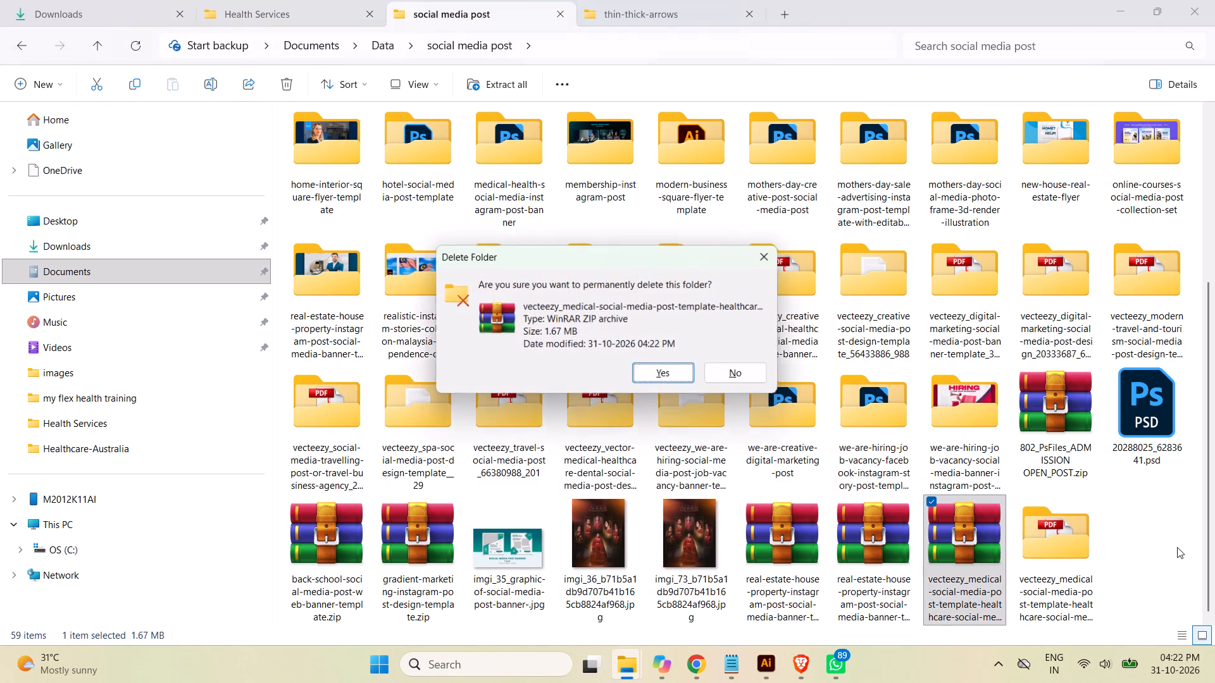
pyautogui.click(652, 369)
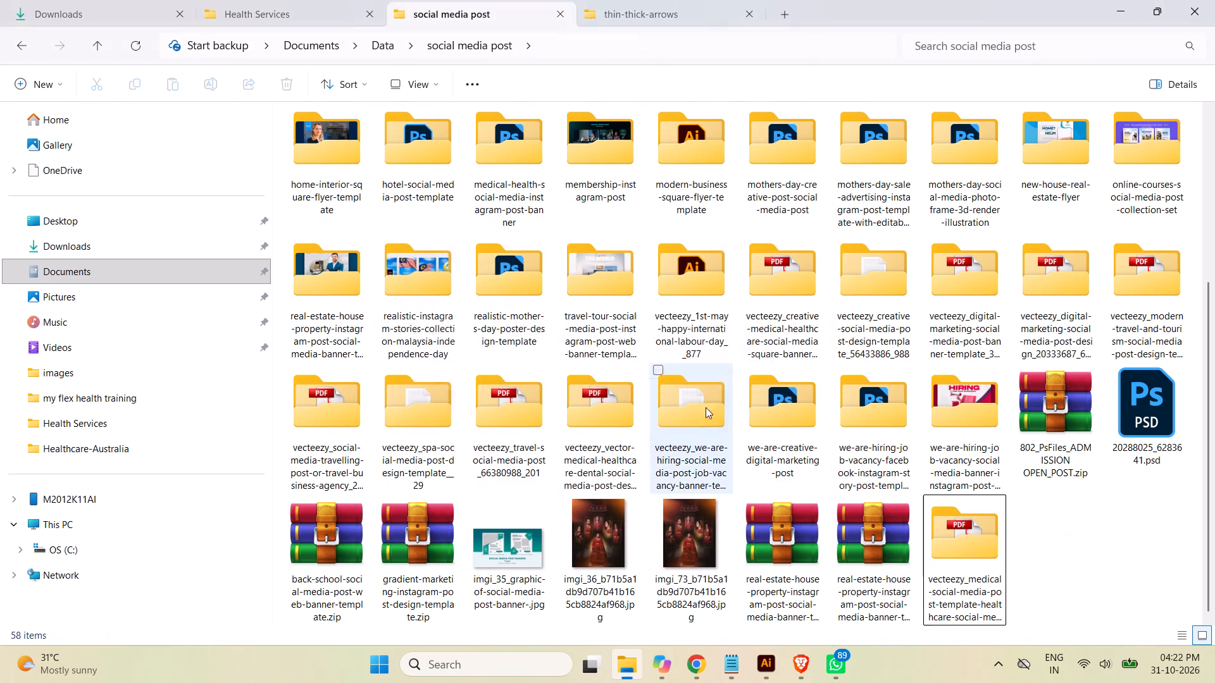
# Show the extracted folder's files as icons and open its EPS file in Illustrator, retaining 9-slice scaling for symbols.
pyautogui.doubleClick(935, 540)
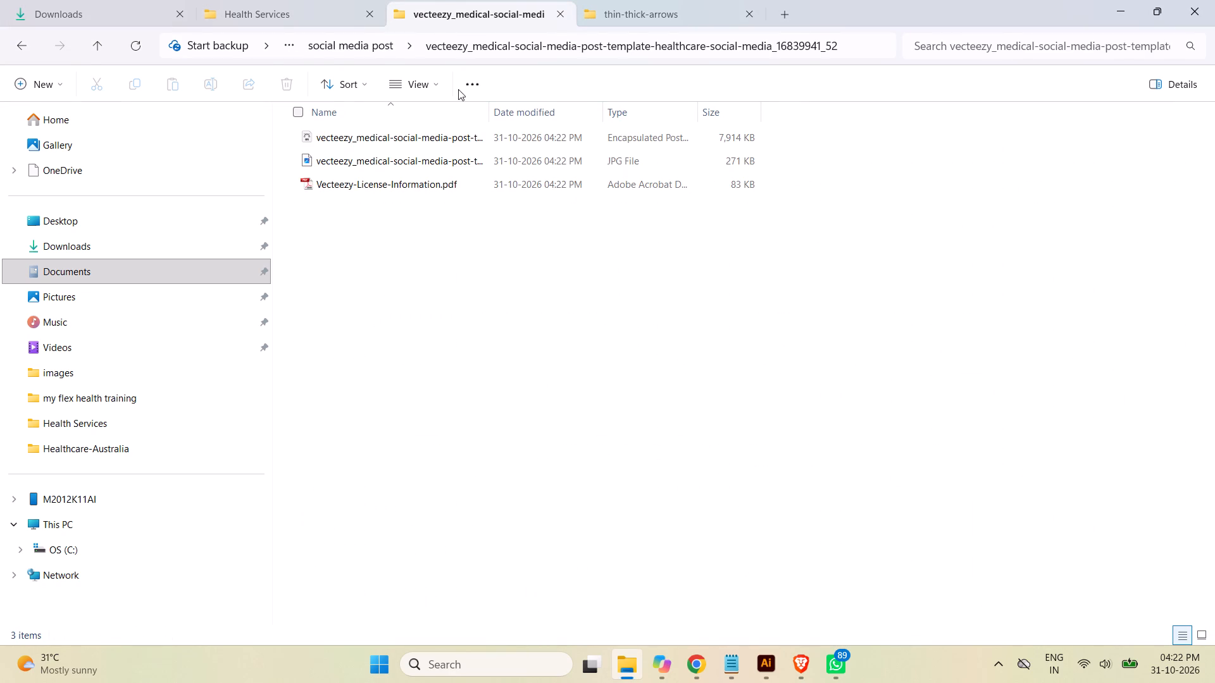
pyautogui.click(428, 87)
pyautogui.click(415, 151)
pyautogui.click(420, 302)
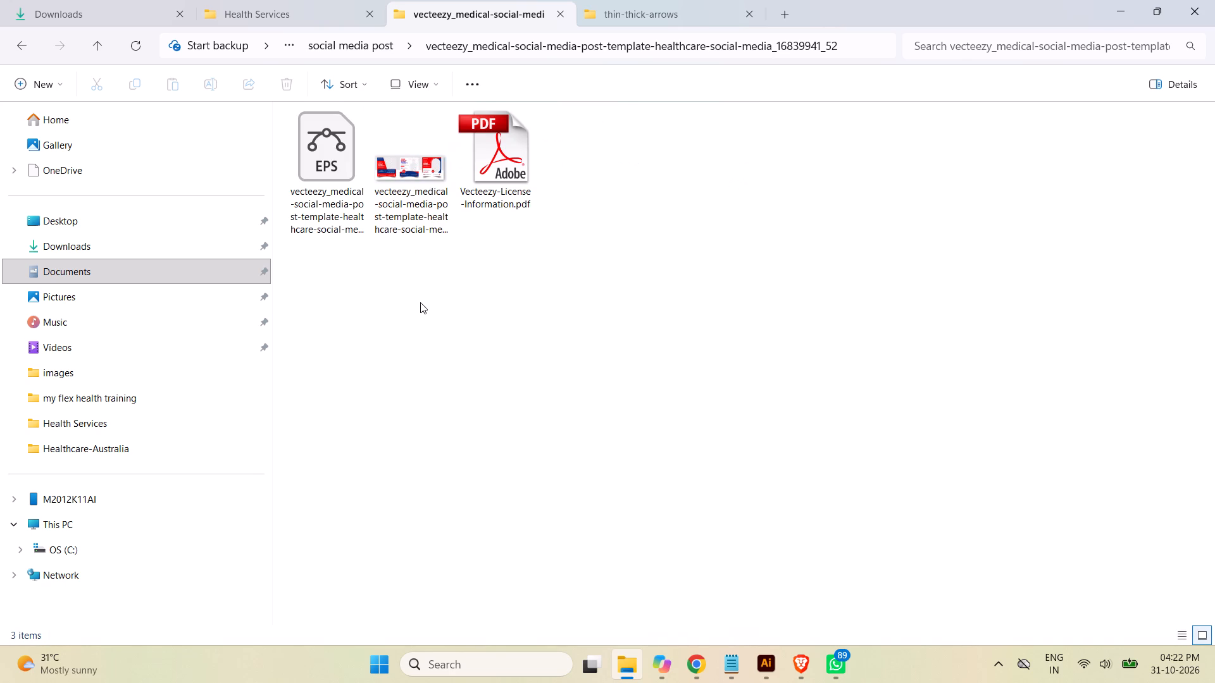
pyautogui.doubleClick(323, 182)
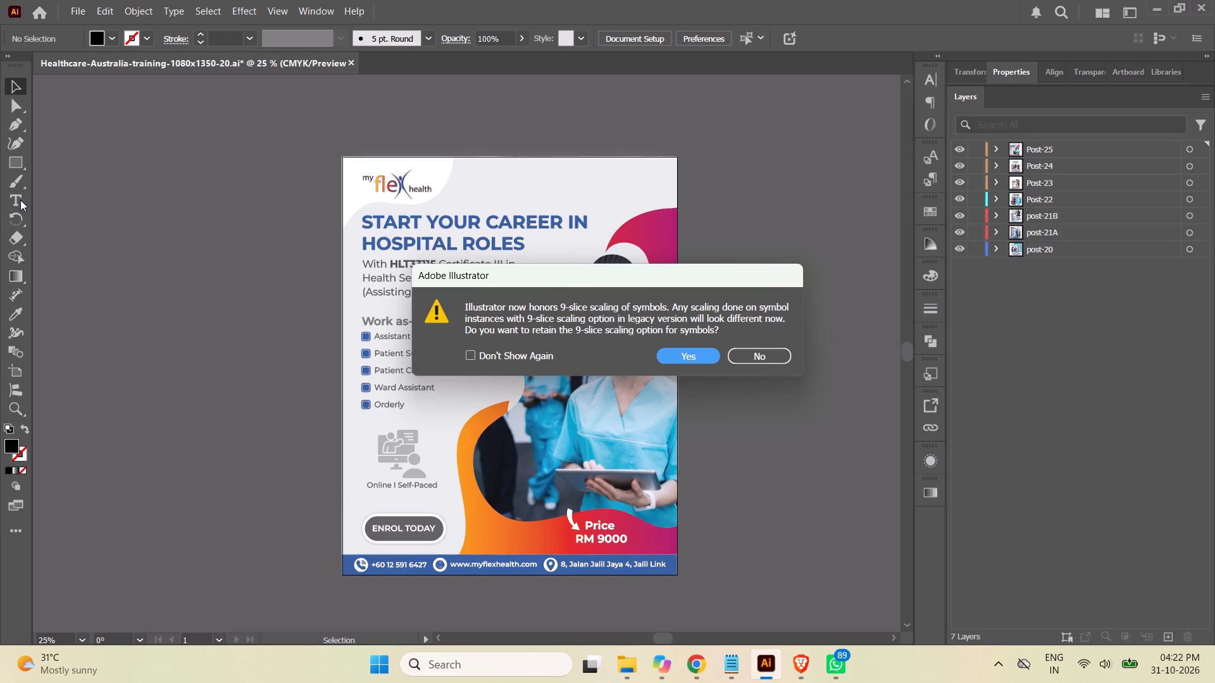
pyautogui.click(690, 355)
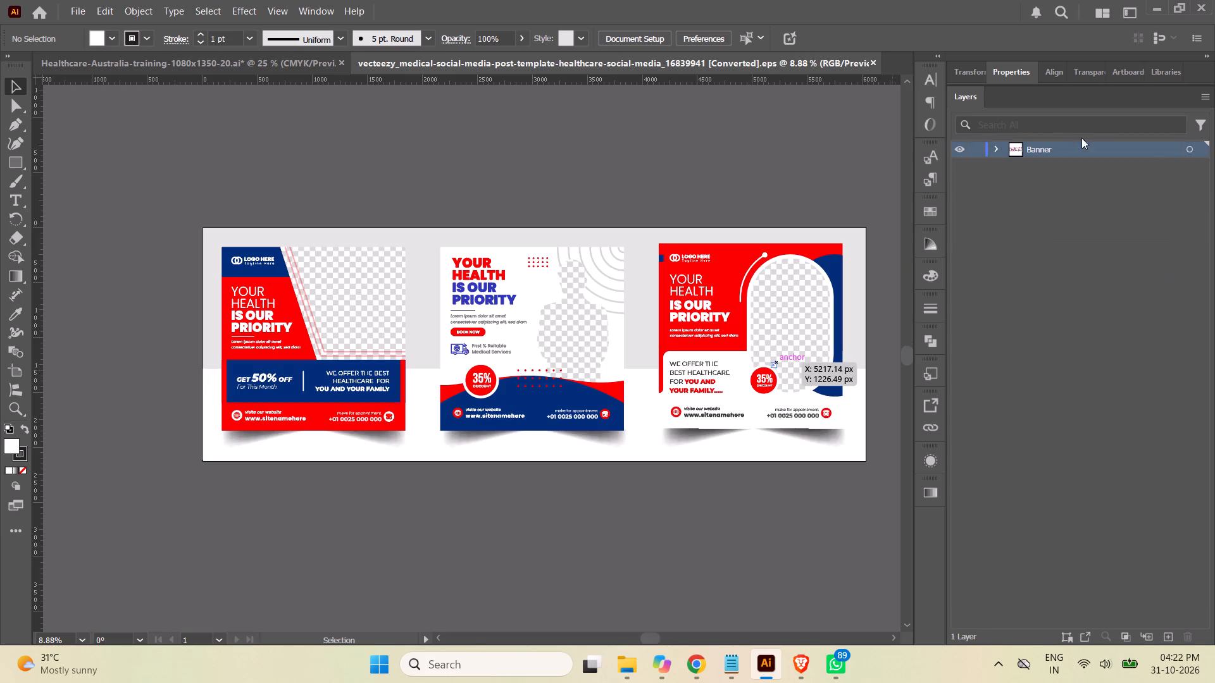
# Copy the Banner group of the third design, the one with the tall rounded photo frame.
pyautogui.click(997, 148)
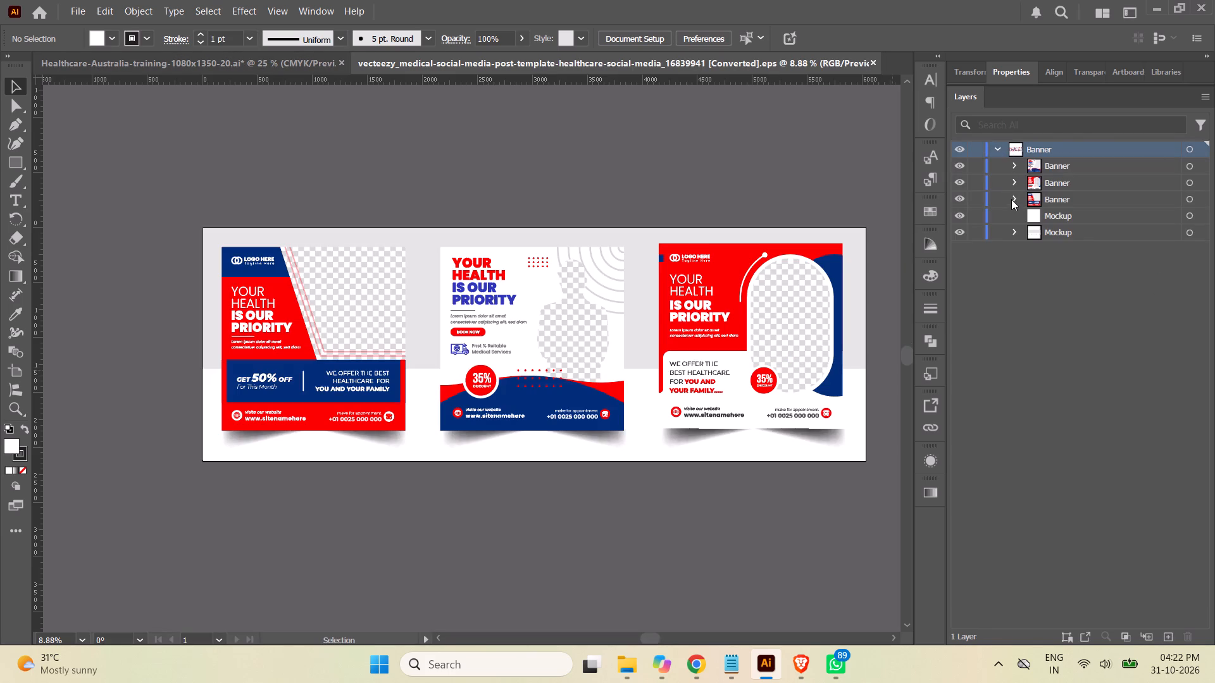
pyautogui.click(959, 182)
pyautogui.click(959, 182)
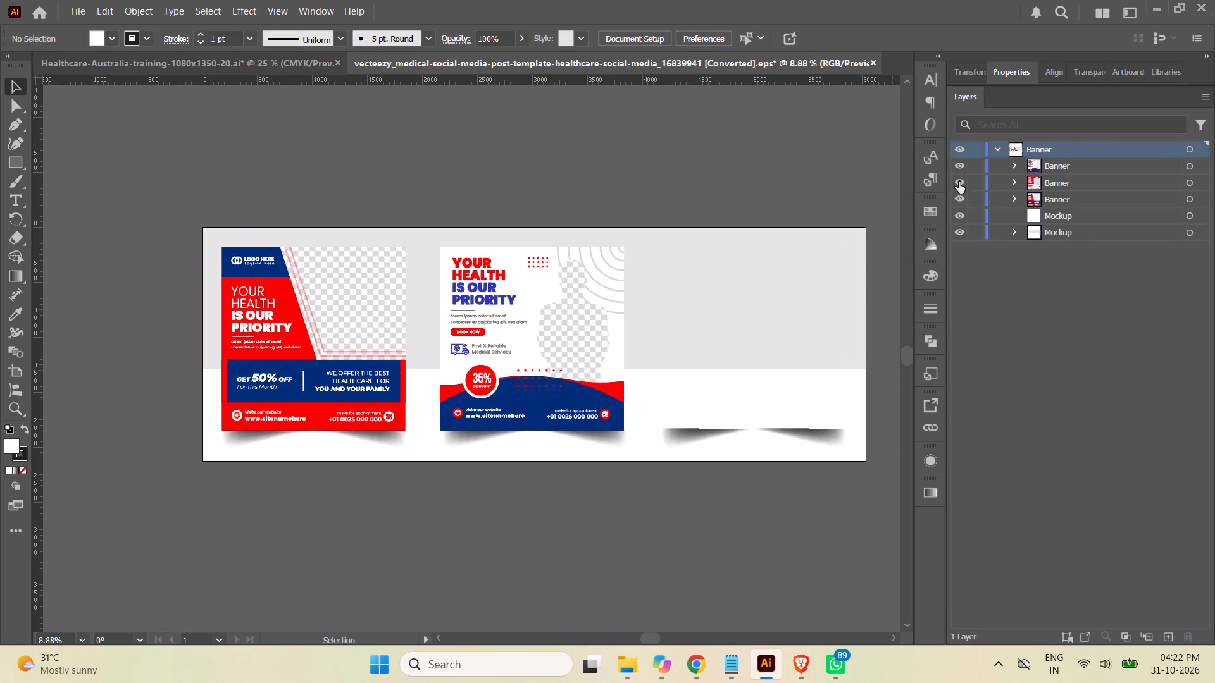
pyautogui.click(1187, 185)
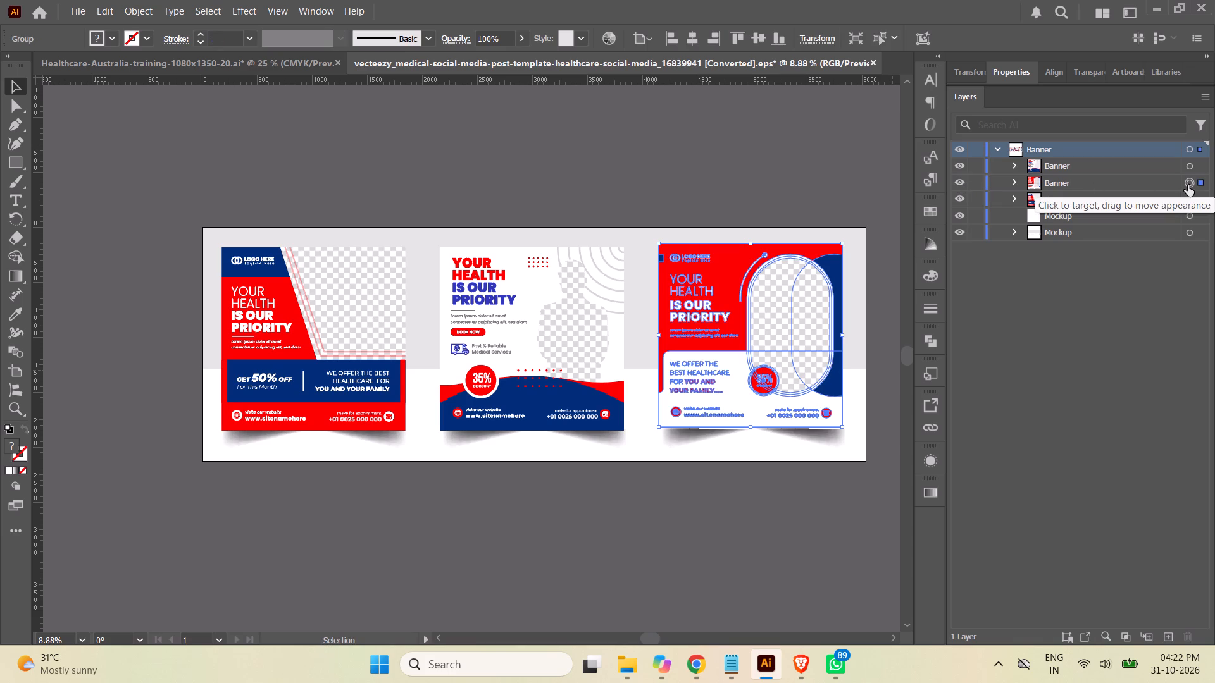
pyautogui.hotkey('ctrl', 'c')
# In the Healthcare-Australia-training document, duplicate the Post-25 layer and rename the copy Post-26.
pyautogui.click(265, 61)
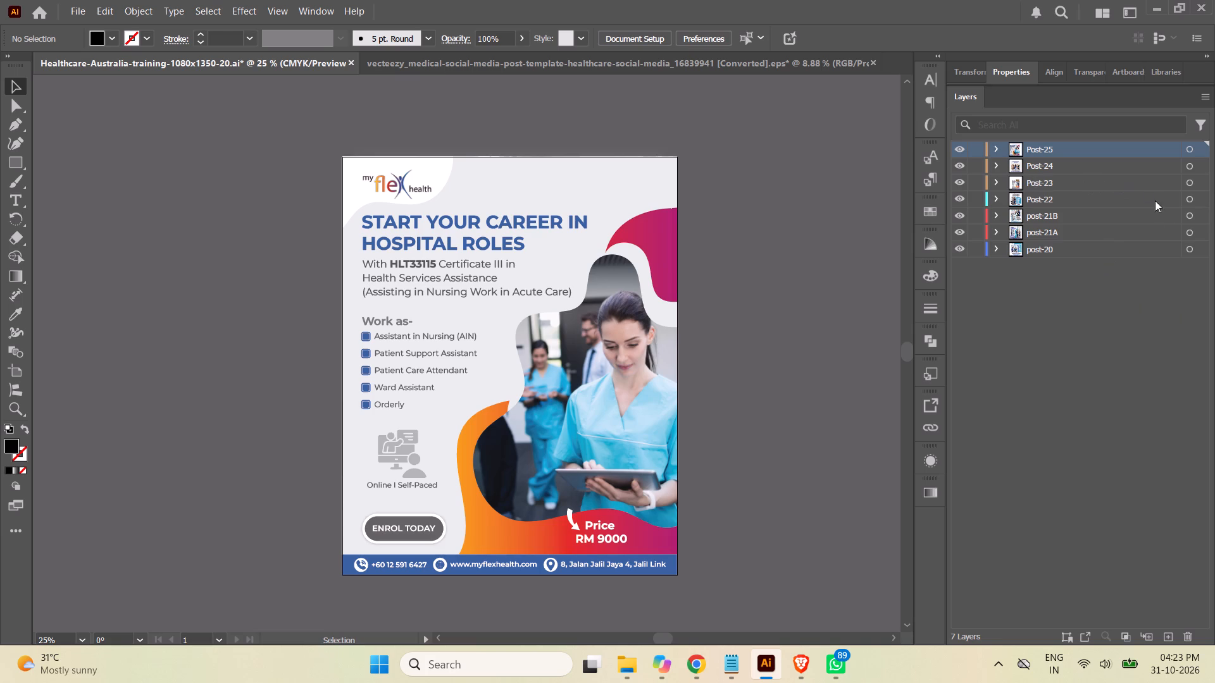
pyautogui.click(1188, 150)
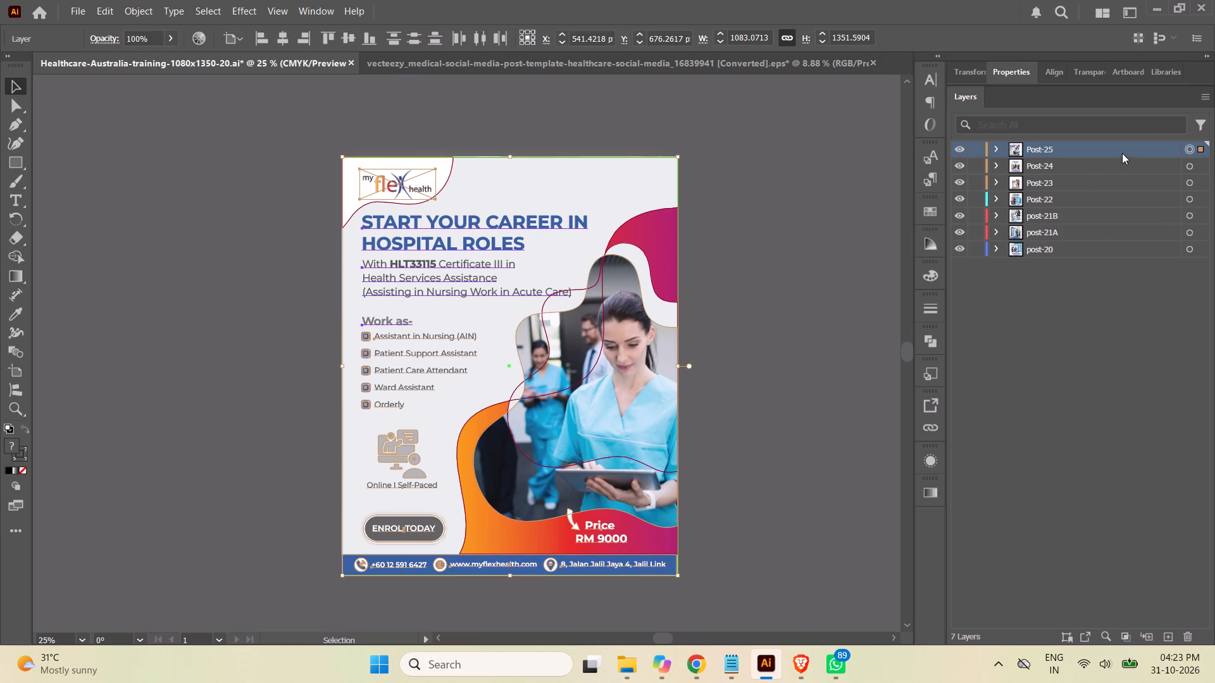
pyautogui.click(1122, 153)
pyautogui.moveTo(1102, 151); pyautogui.dragTo(1171, 635)
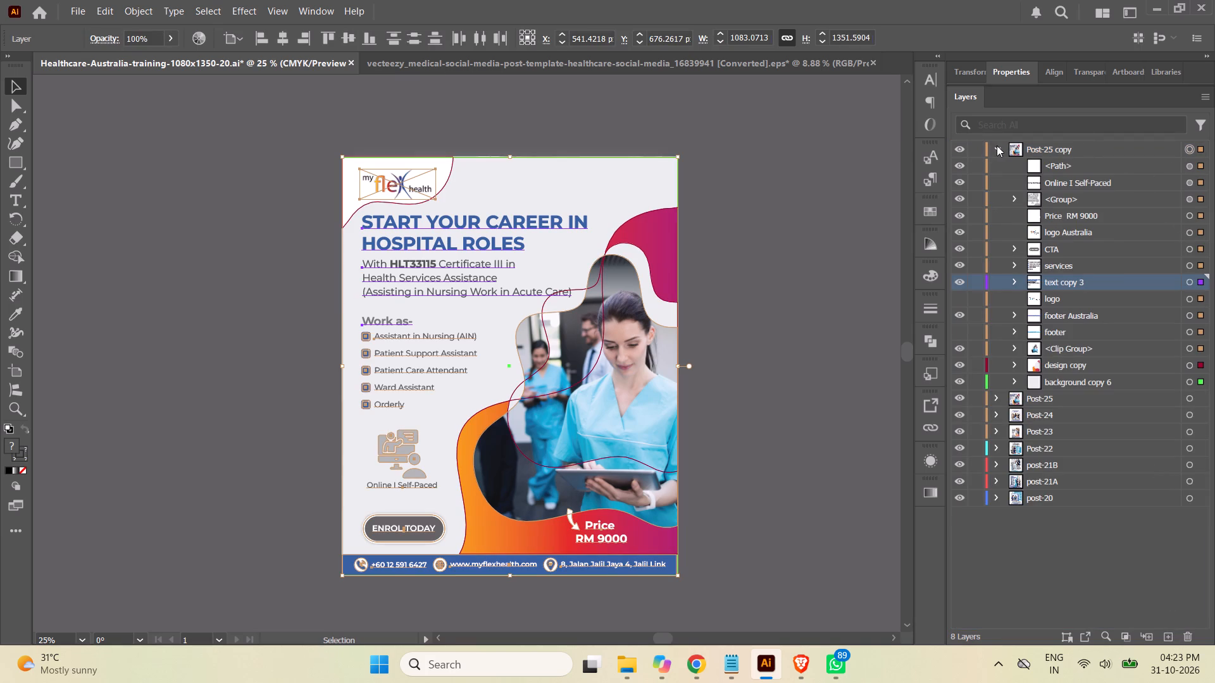
pyautogui.click(997, 145)
pyautogui.doubleClick(1062, 151)
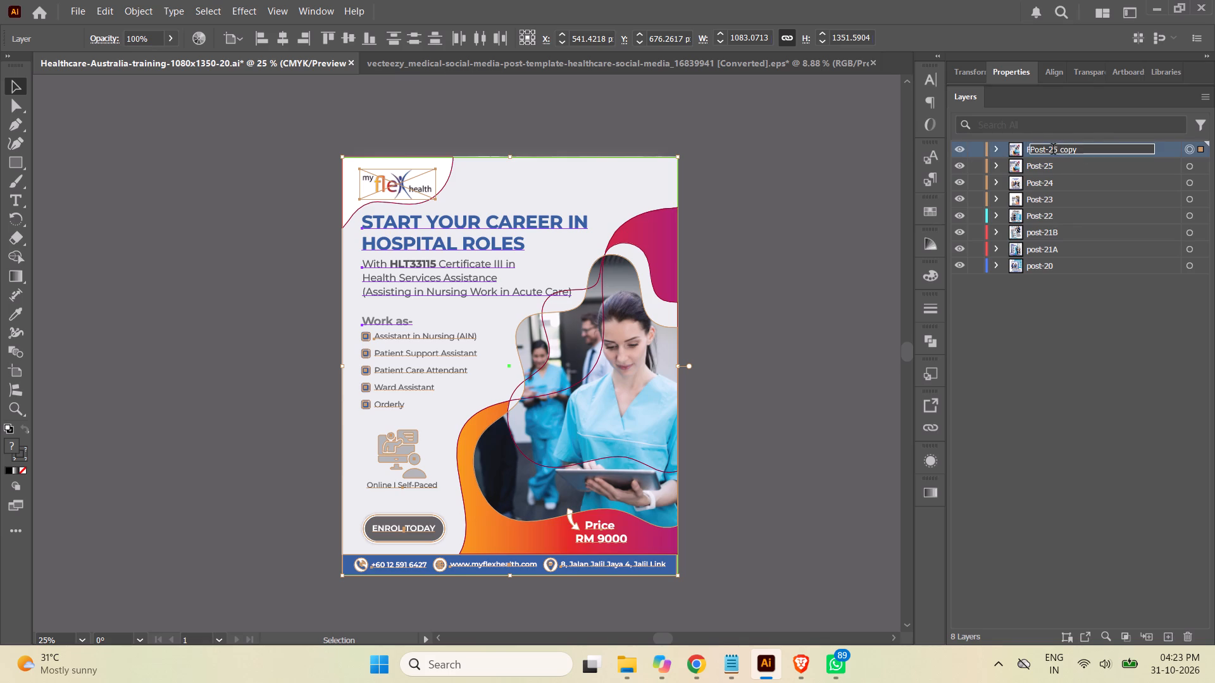
pyautogui.moveTo(1053, 151); pyautogui.dragTo(1107, 152)
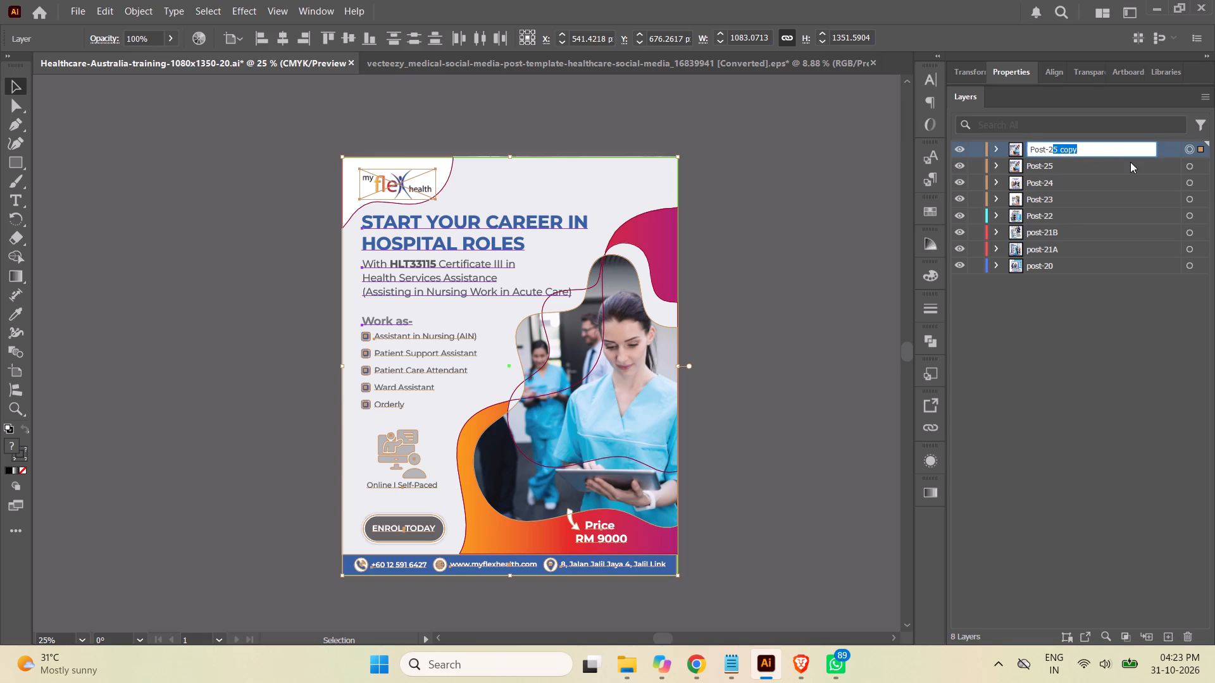
pyautogui.press('6')
pyautogui.press('Return')
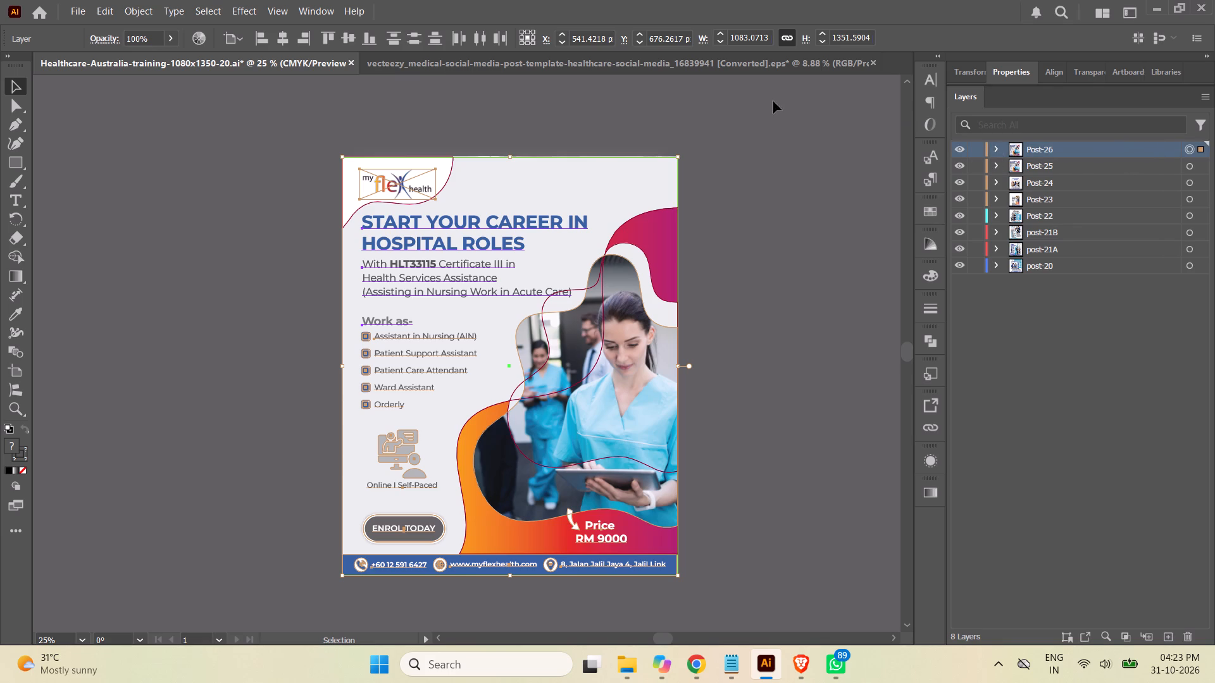
# Create a new layer above Post-26, paste the copied banner into it and position the banner over the artboard.
pyautogui.click(999, 149)
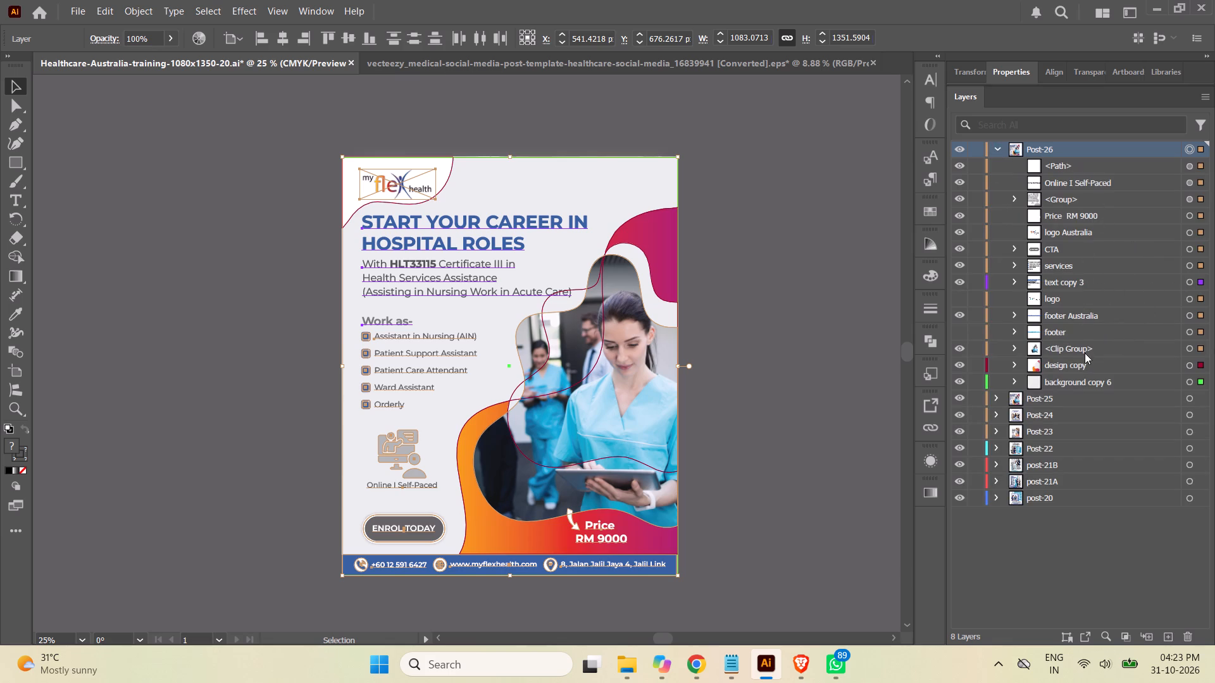
pyautogui.click(959, 350)
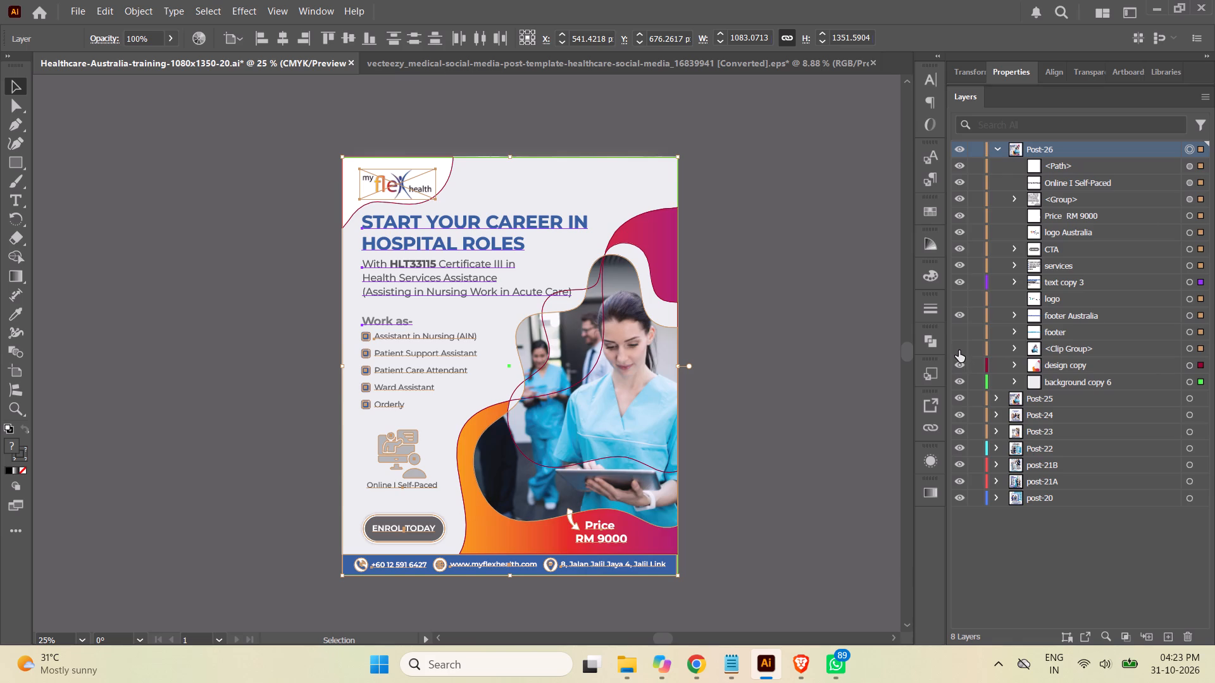
pyautogui.click(959, 350)
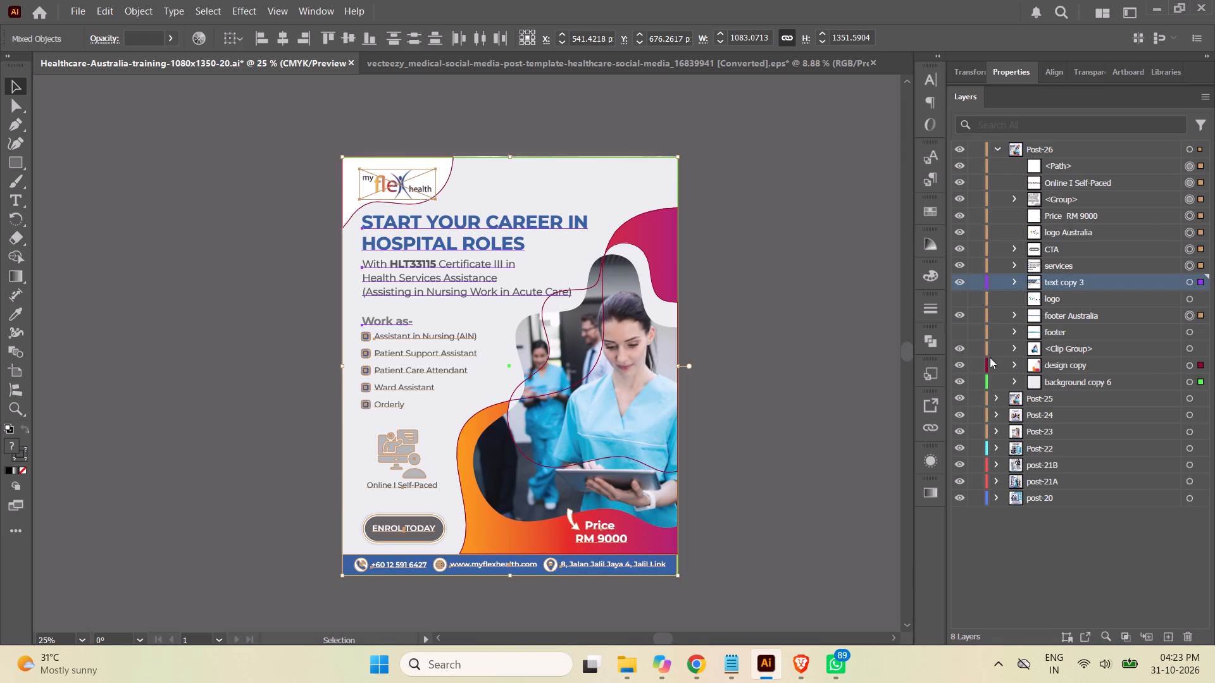
pyautogui.click(1102, 350)
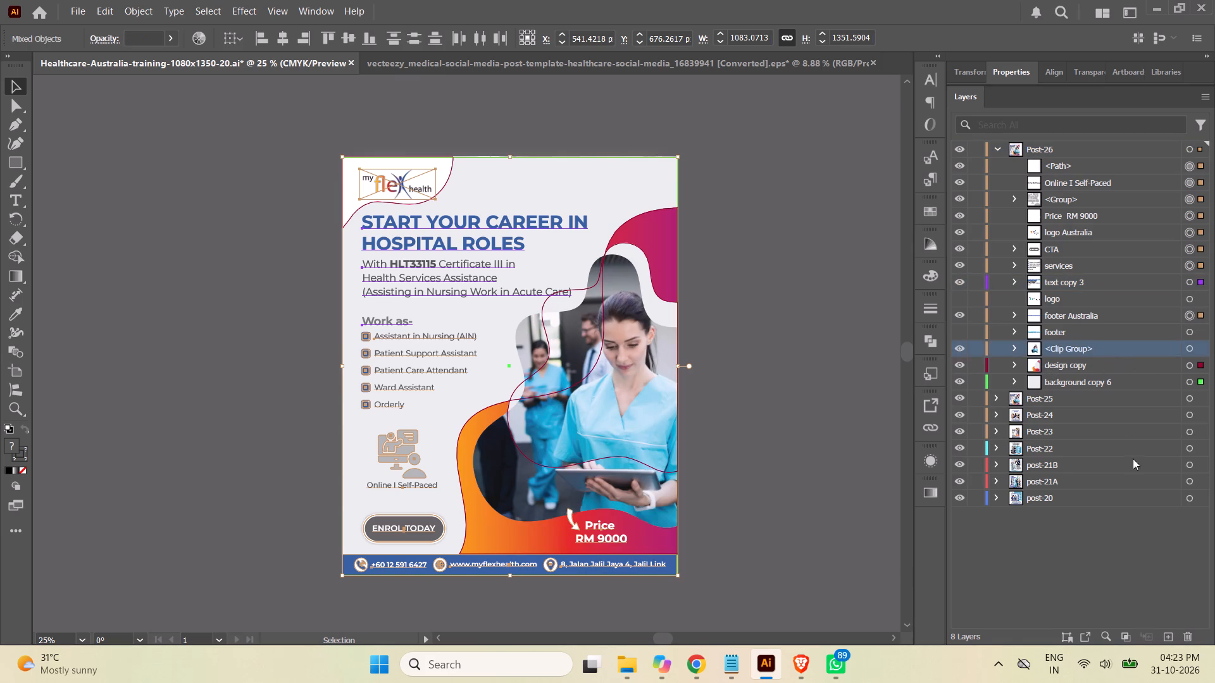
pyautogui.click(1166, 635)
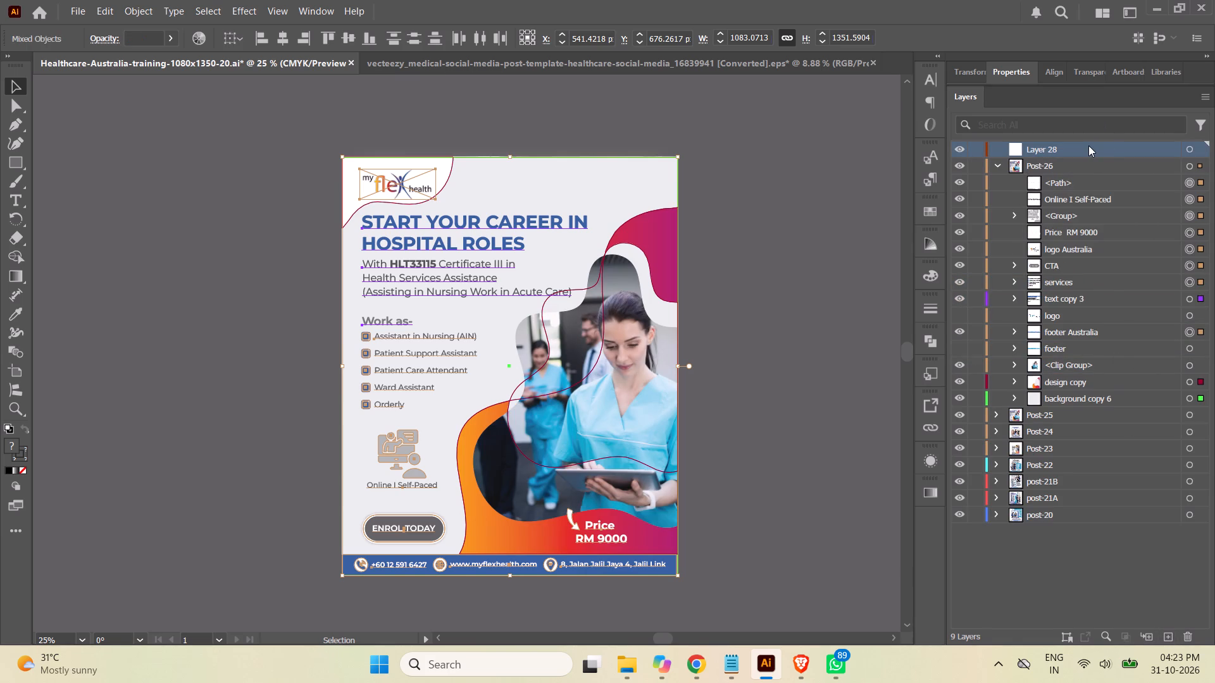
pyautogui.hotkey('ctrl', 'v')
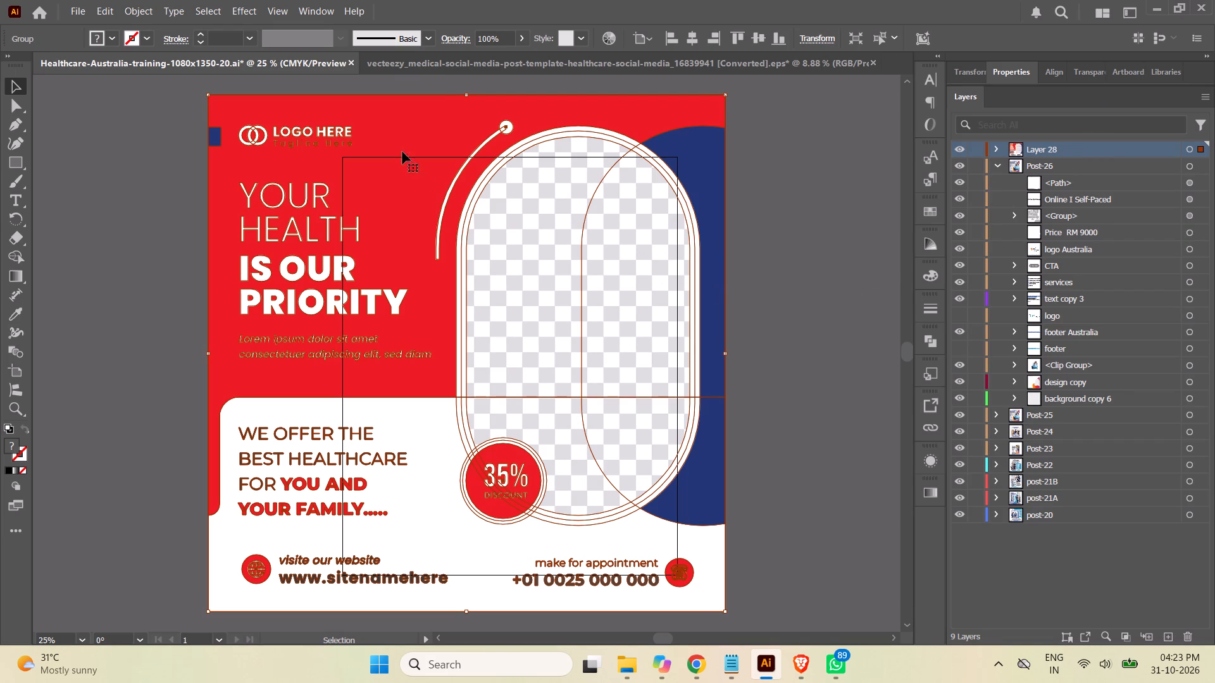
pyautogui.moveTo(382, 135); pyautogui.dragTo(488, 197)
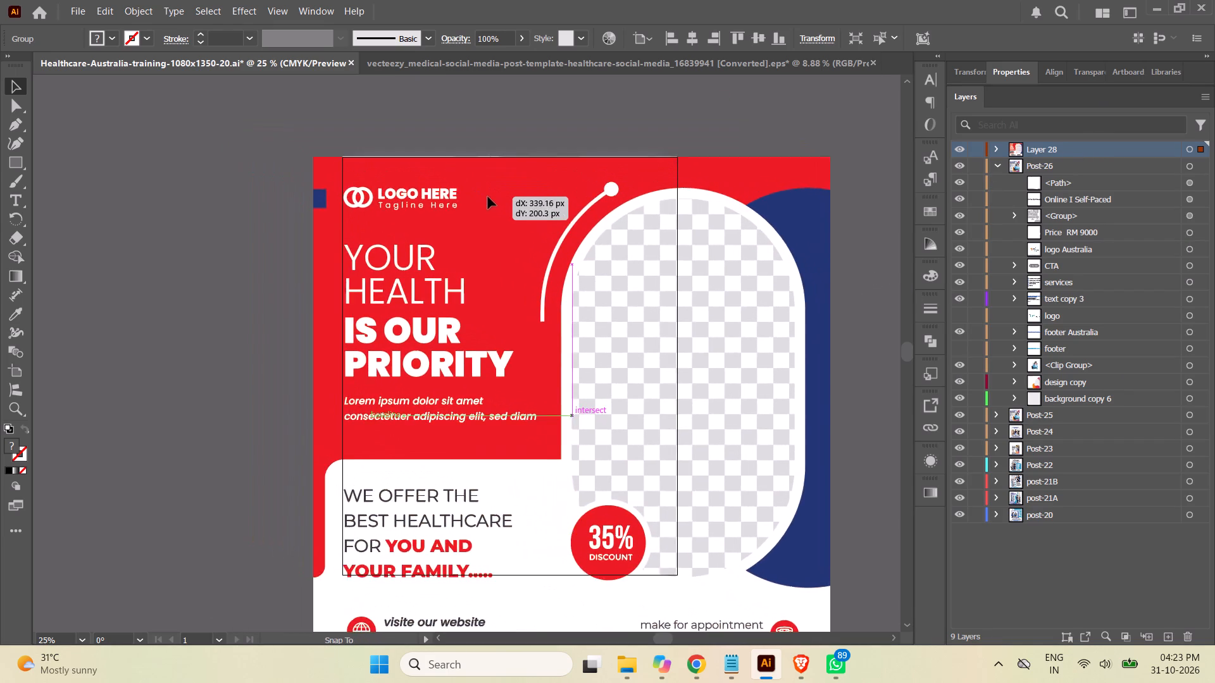
pyautogui.moveTo(488, 197); pyautogui.dragTo(432, 141)
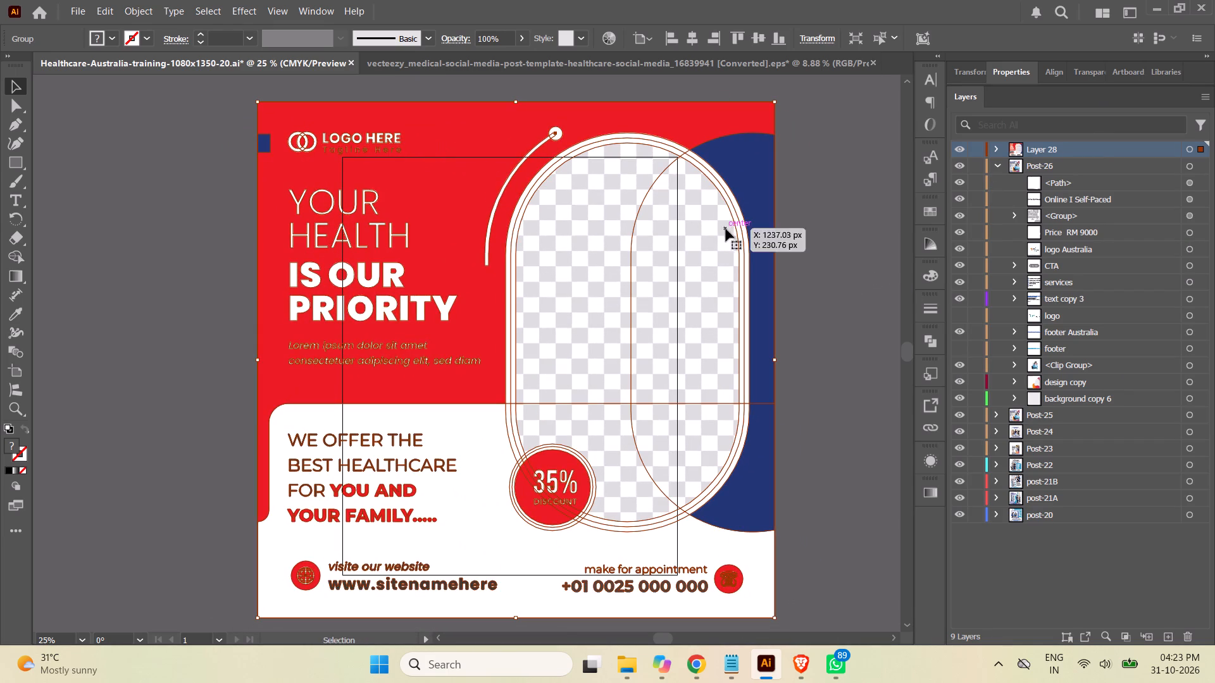
# Delete the Text, Logo and Info groups from the pasted Banner group in Layer 28.
pyautogui.click(998, 164)
pyautogui.click(996, 145)
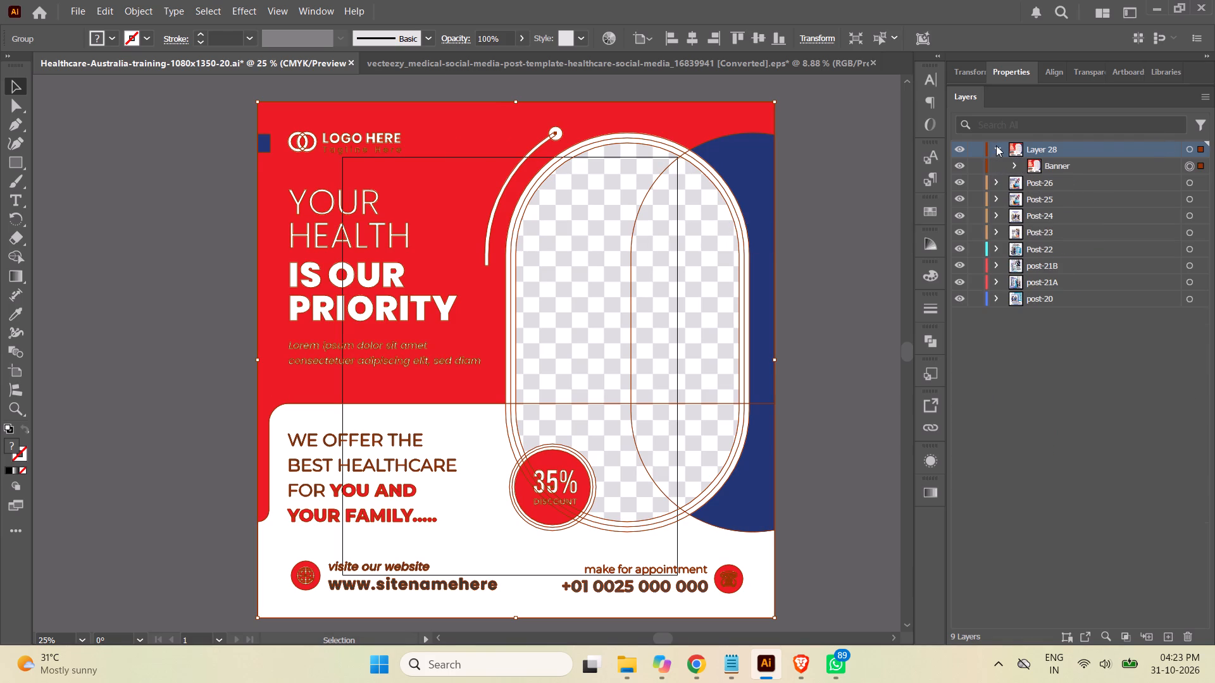
pyautogui.click(1014, 167)
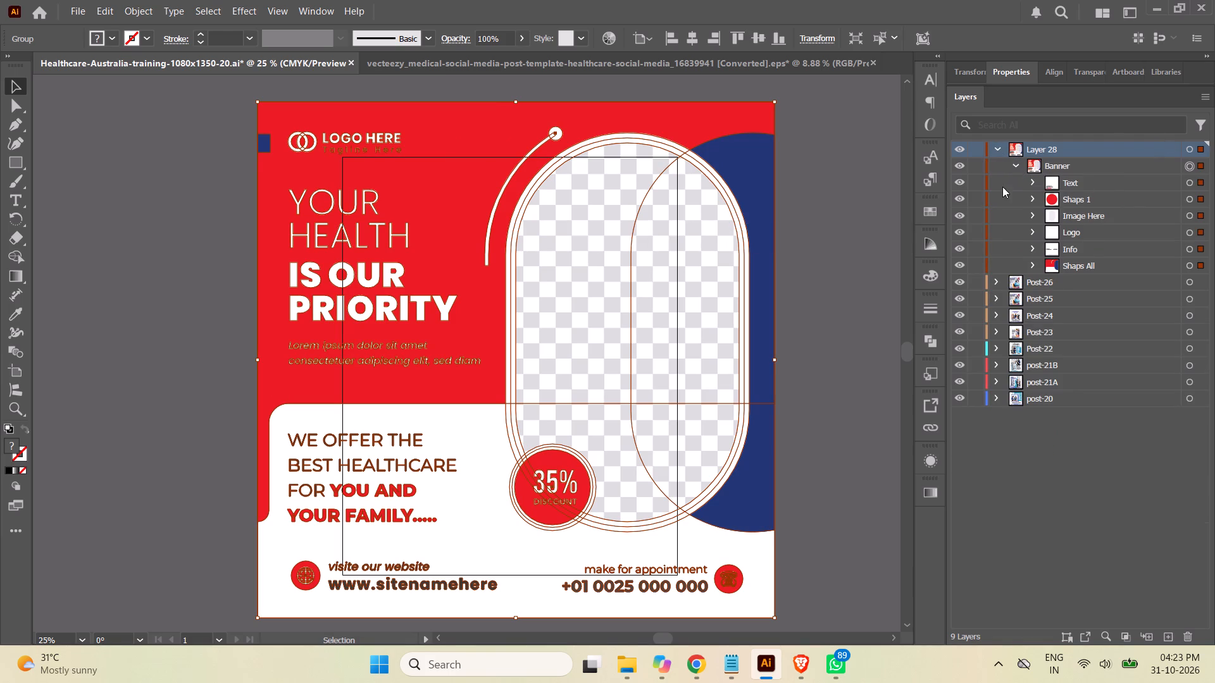
pyautogui.click(962, 184)
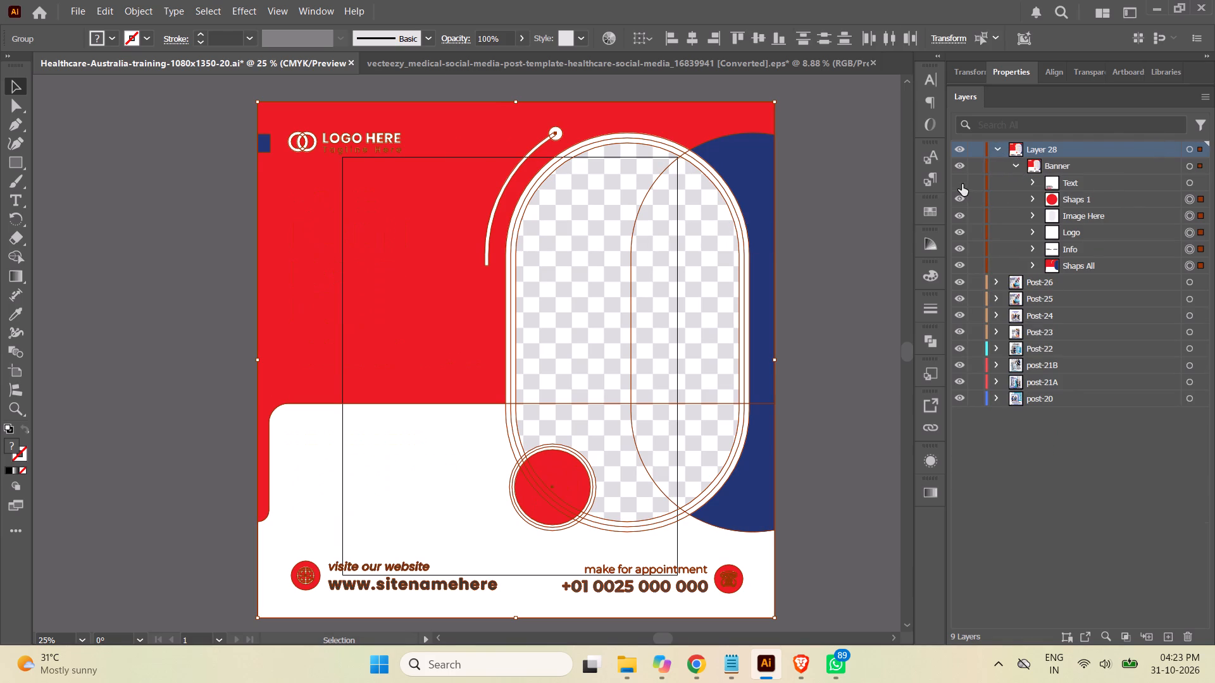
pyautogui.click(1093, 185)
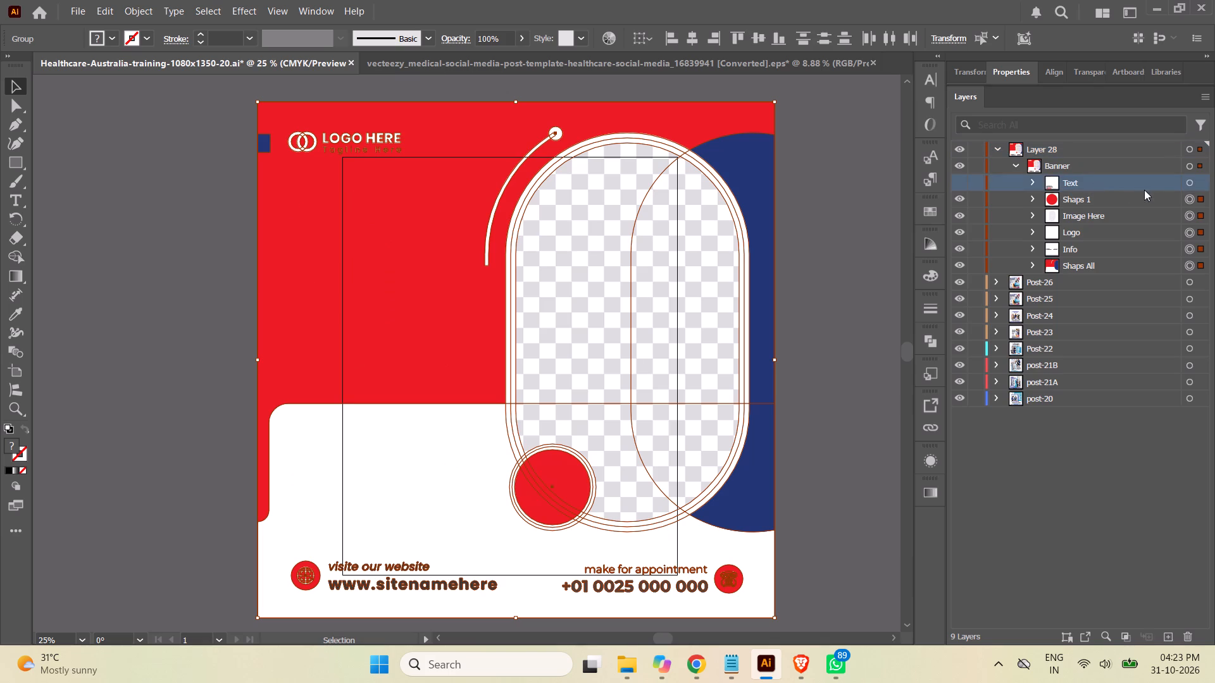
pyautogui.click(1186, 637)
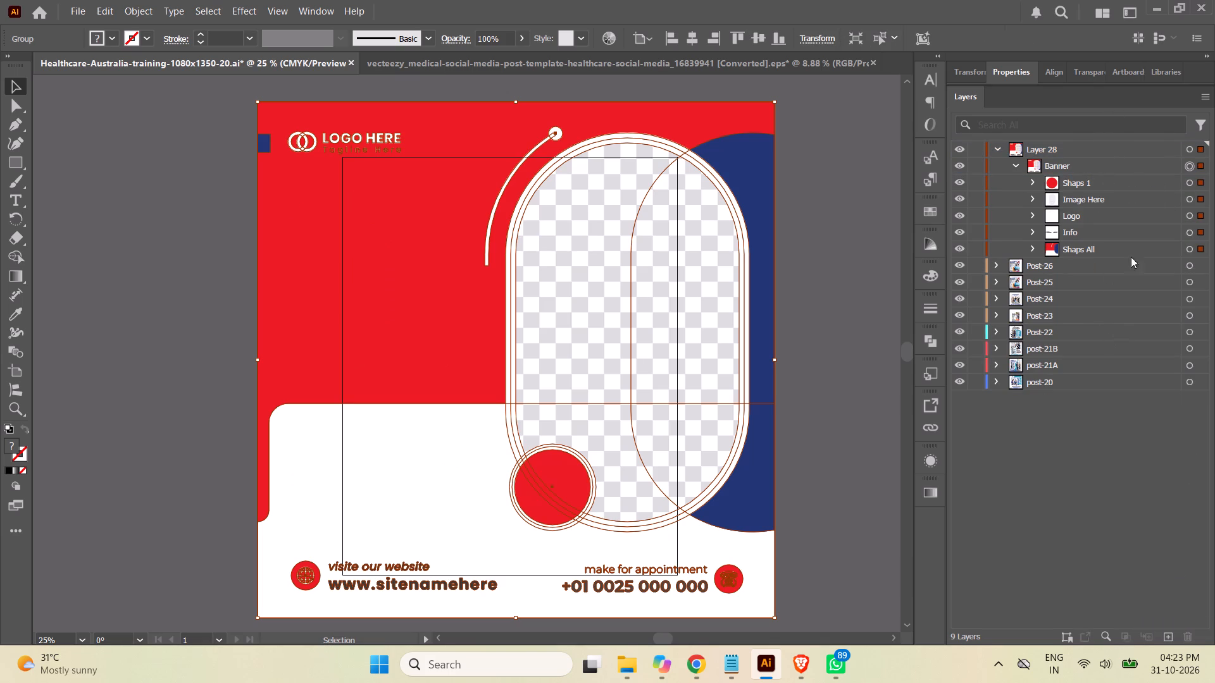
pyautogui.click(1191, 216)
pyautogui.click(1095, 219)
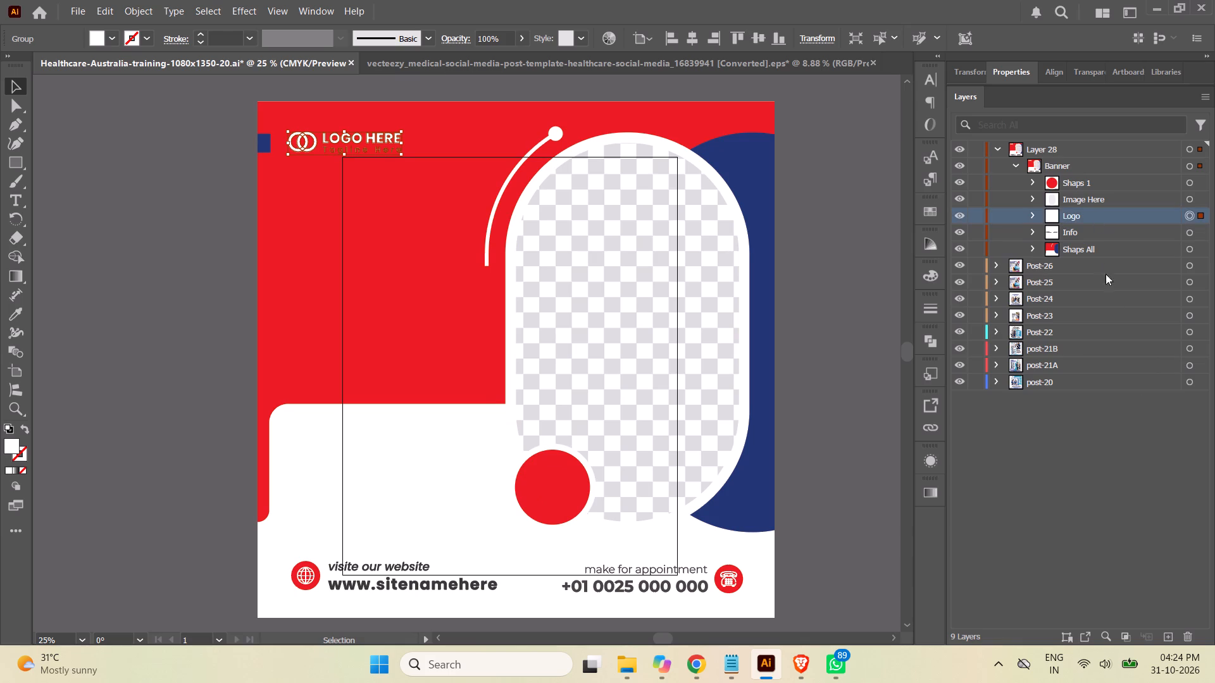
pyautogui.click(1187, 636)
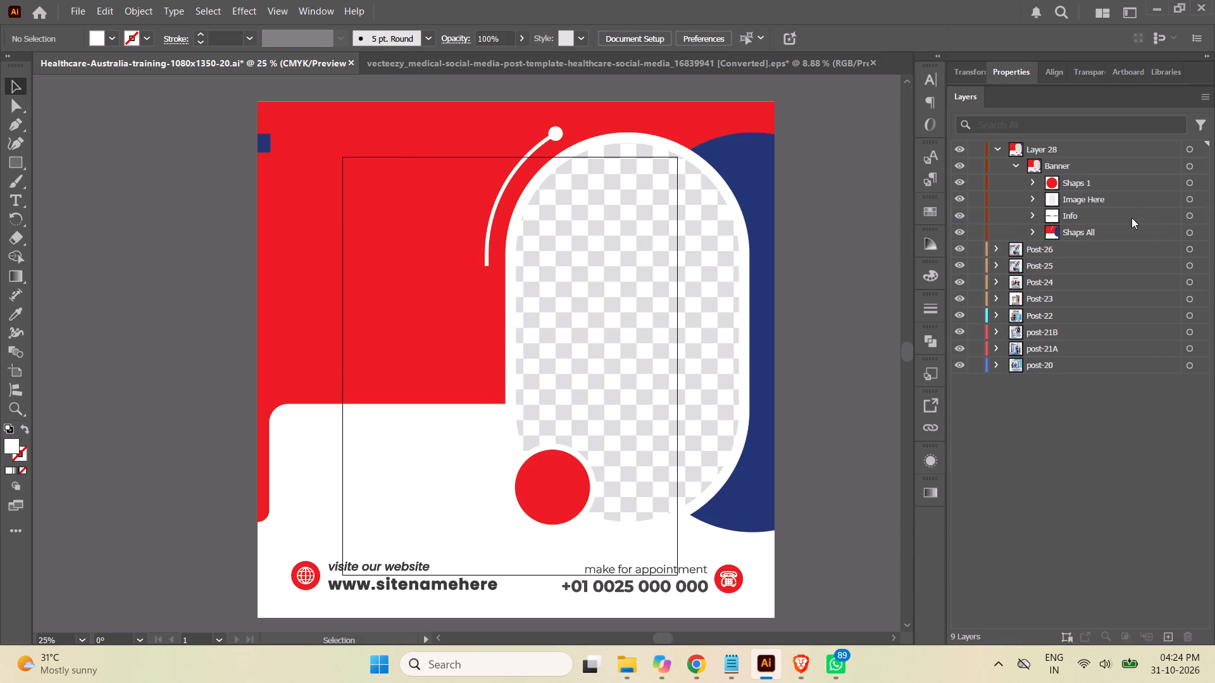
pyautogui.click(1187, 218)
pyautogui.click(1106, 216)
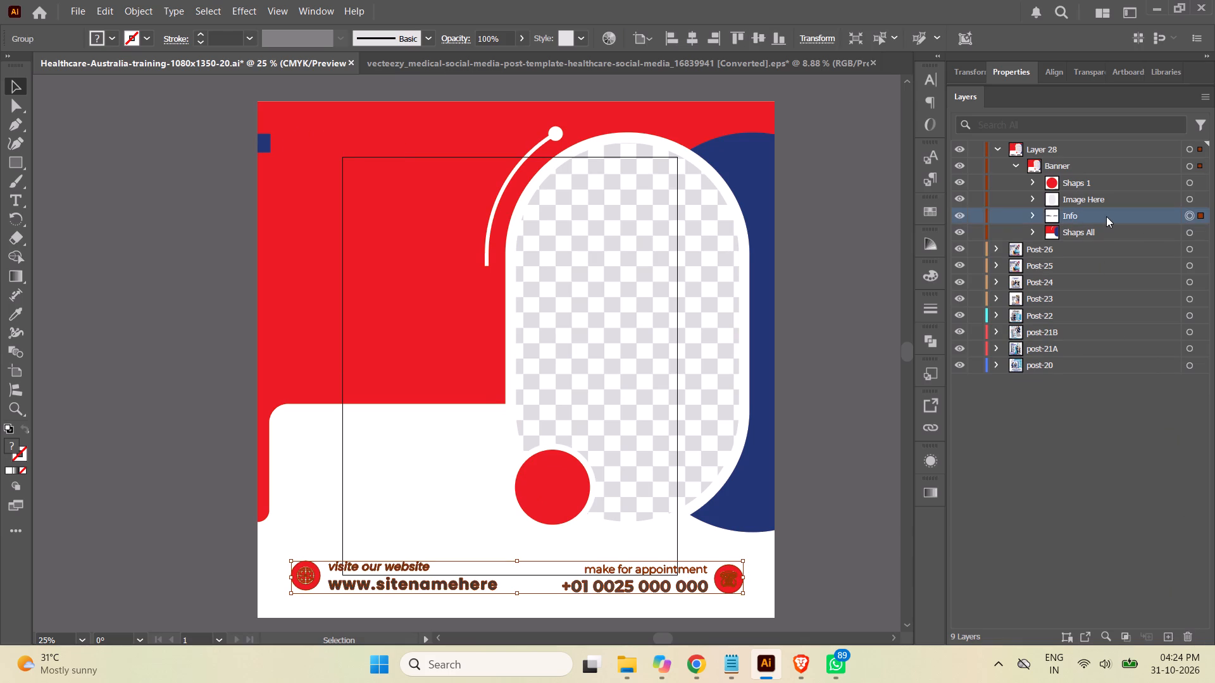
pyautogui.click(1187, 638)
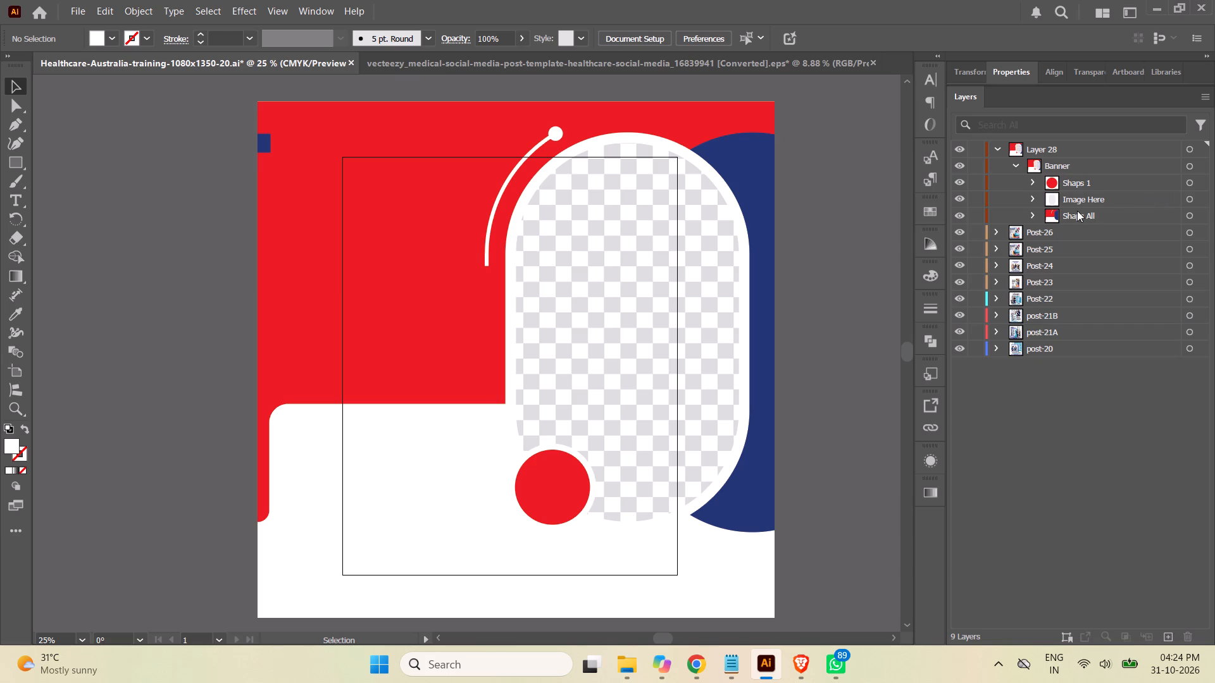
pyautogui.click(1016, 164)
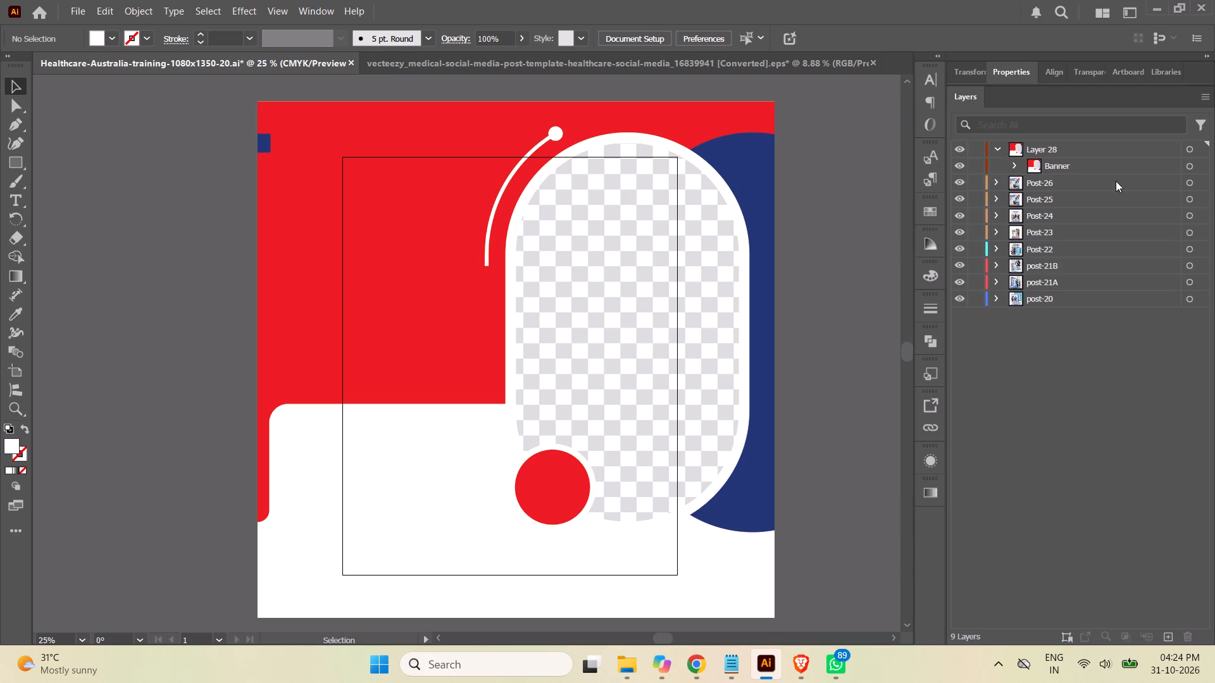
# Move the Banner group from Layer 28 into the Post-26 layer, between the footer and the clip group.
pyautogui.click(1000, 182)
pyautogui.click(1190, 166)
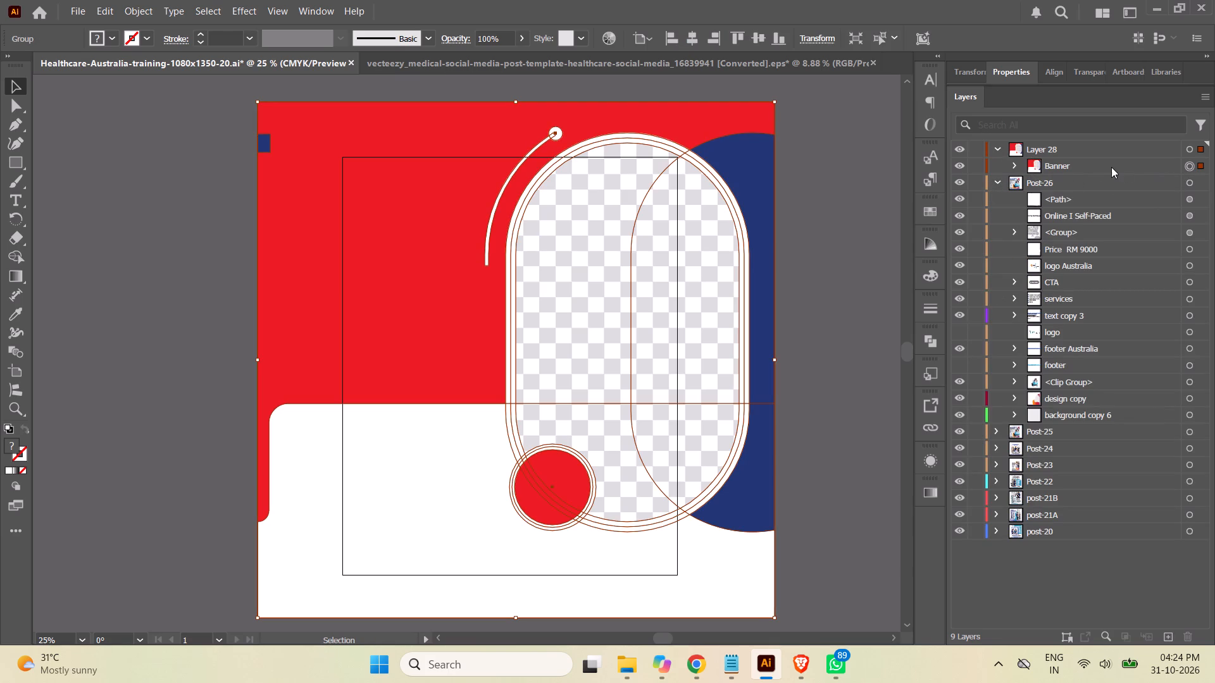
pyautogui.click(1111, 167)
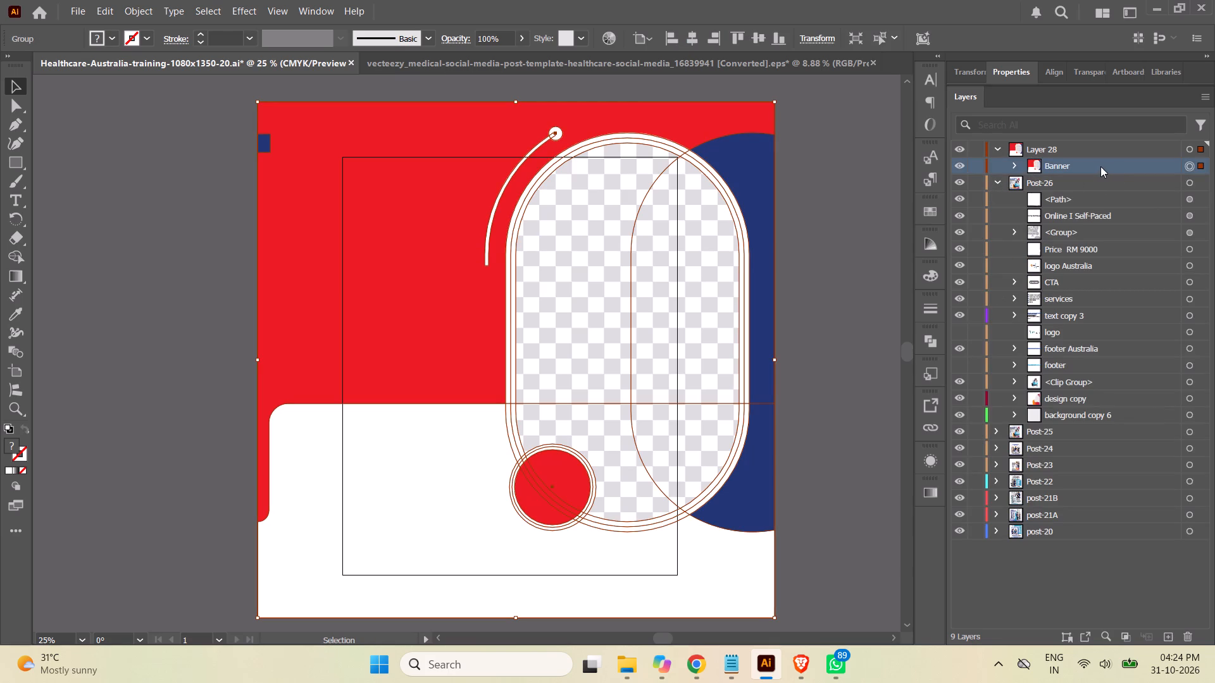
pyautogui.moveTo(1100, 166); pyautogui.dragTo(1089, 372)
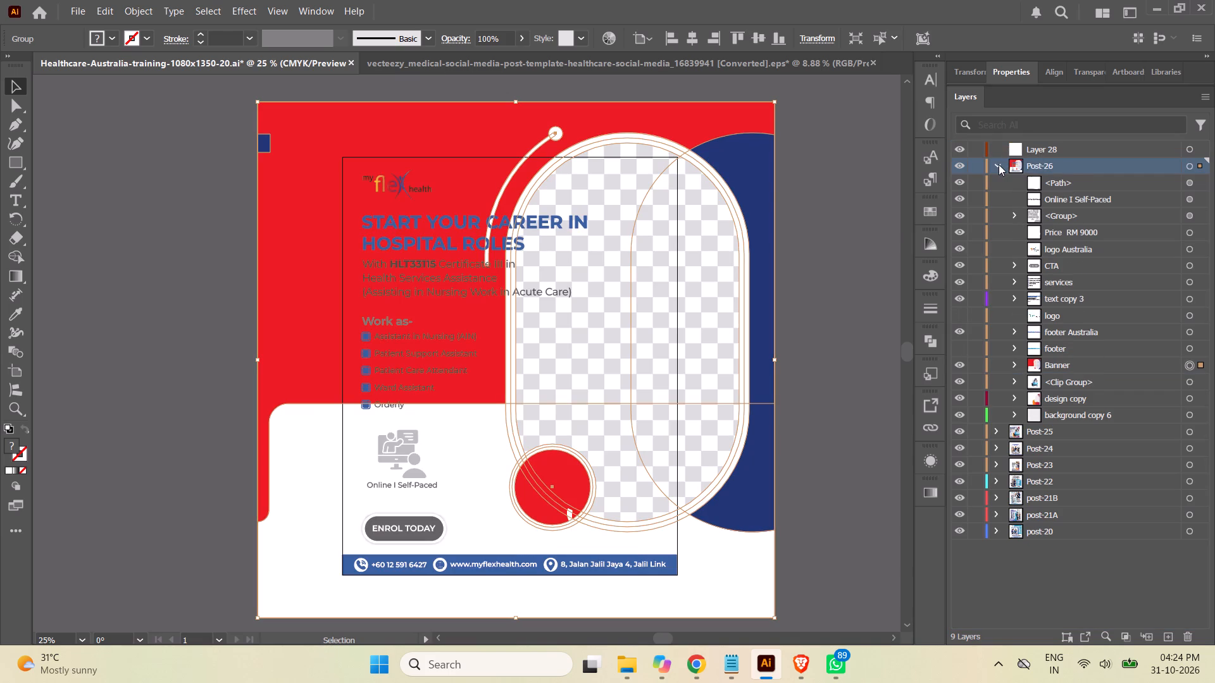
pyautogui.click(999, 164)
# Delete the empty Layer 28.
pyautogui.click(1190, 147)
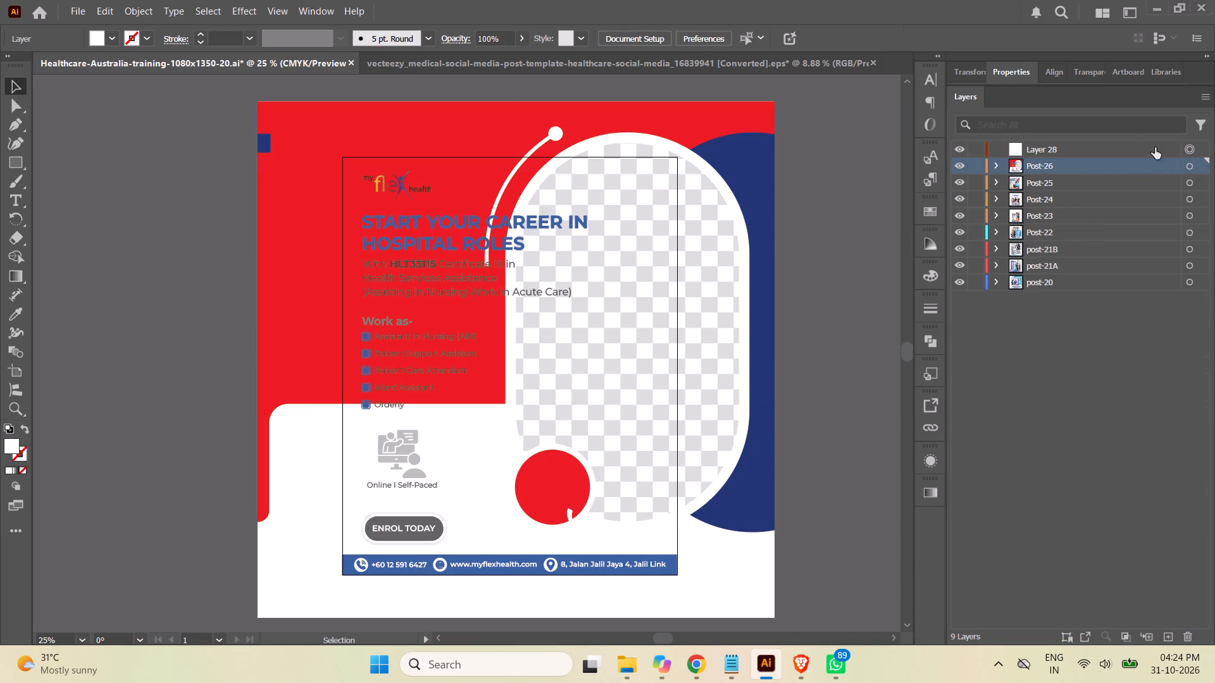
pyautogui.click(1138, 149)
pyautogui.click(1187, 634)
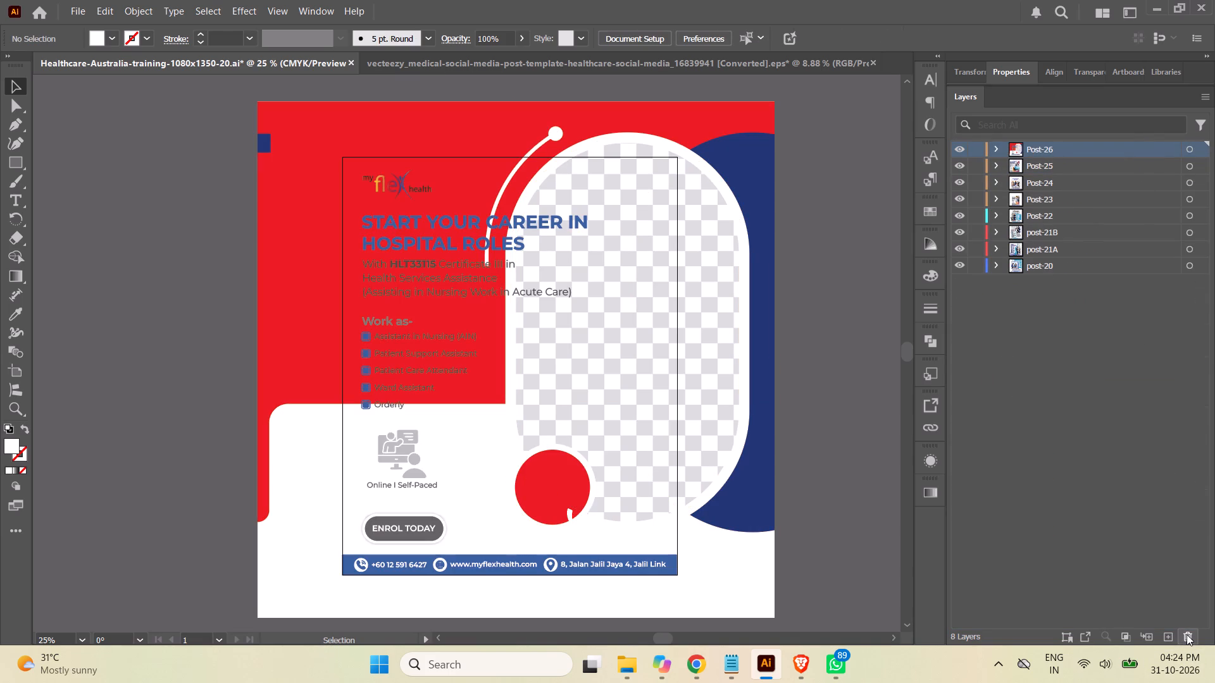
# In the Banner's Shaps All group, delete the dark blue path directly above the red path.
pyautogui.click(995, 147)
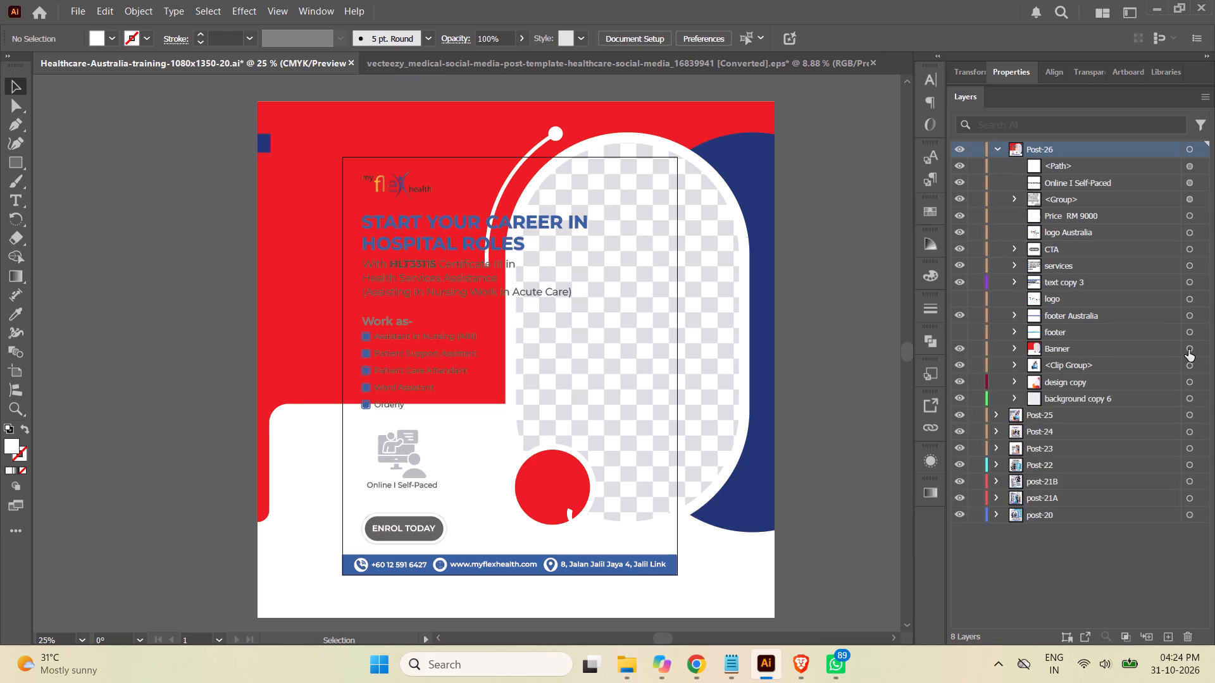
pyautogui.click(1189, 349)
pyautogui.scroll(-4, 763, 242)
pyautogui.scroll(1, 769, 244)
pyautogui.scroll(-1, 769, 244)
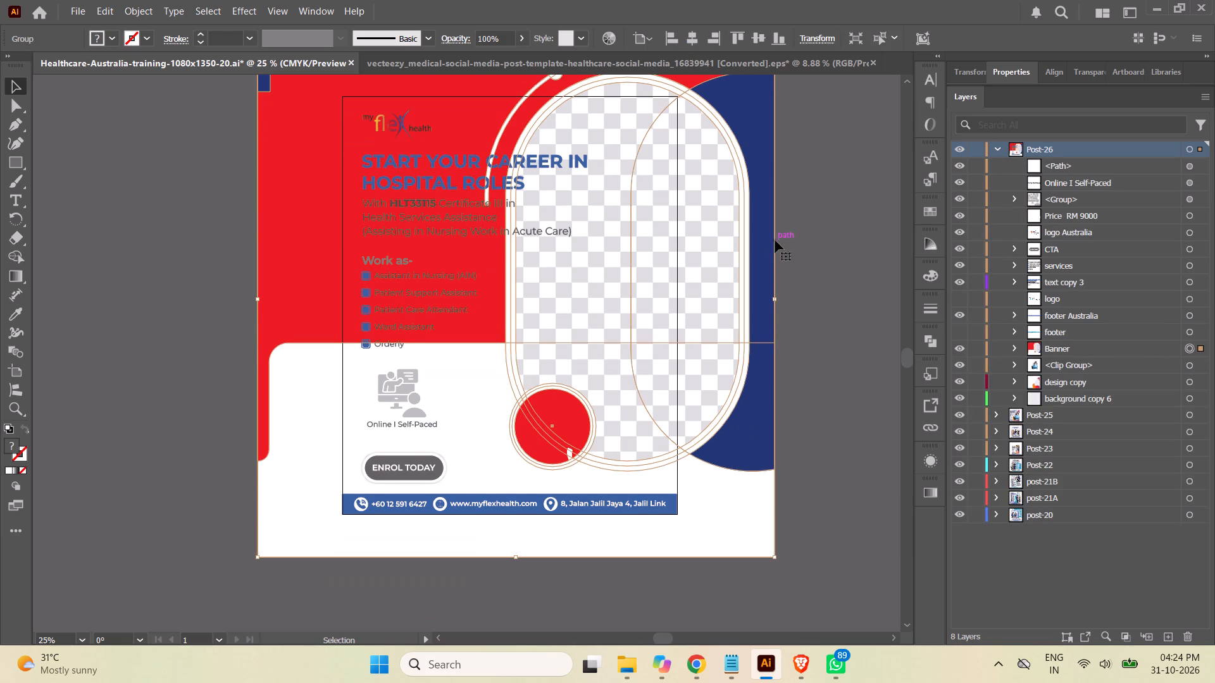
pyautogui.scroll(6, 797, 367)
pyautogui.scroll(-2, 797, 366)
pyautogui.scroll(3, 797, 366)
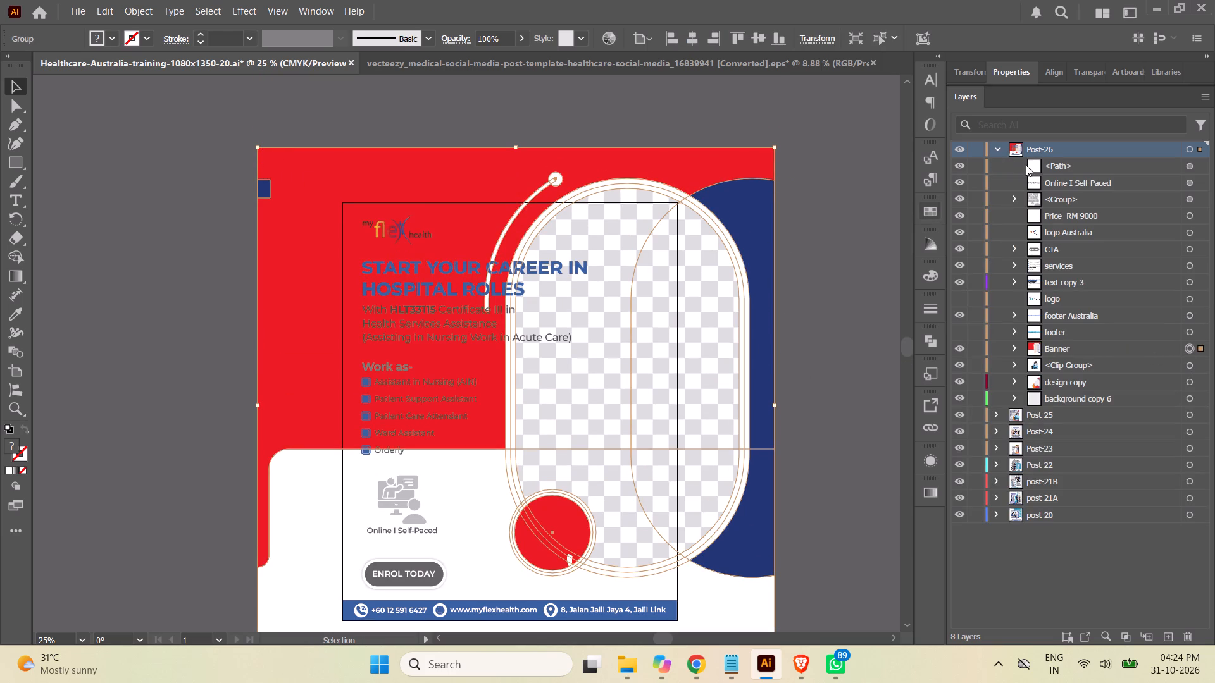
pyautogui.click(1016, 347)
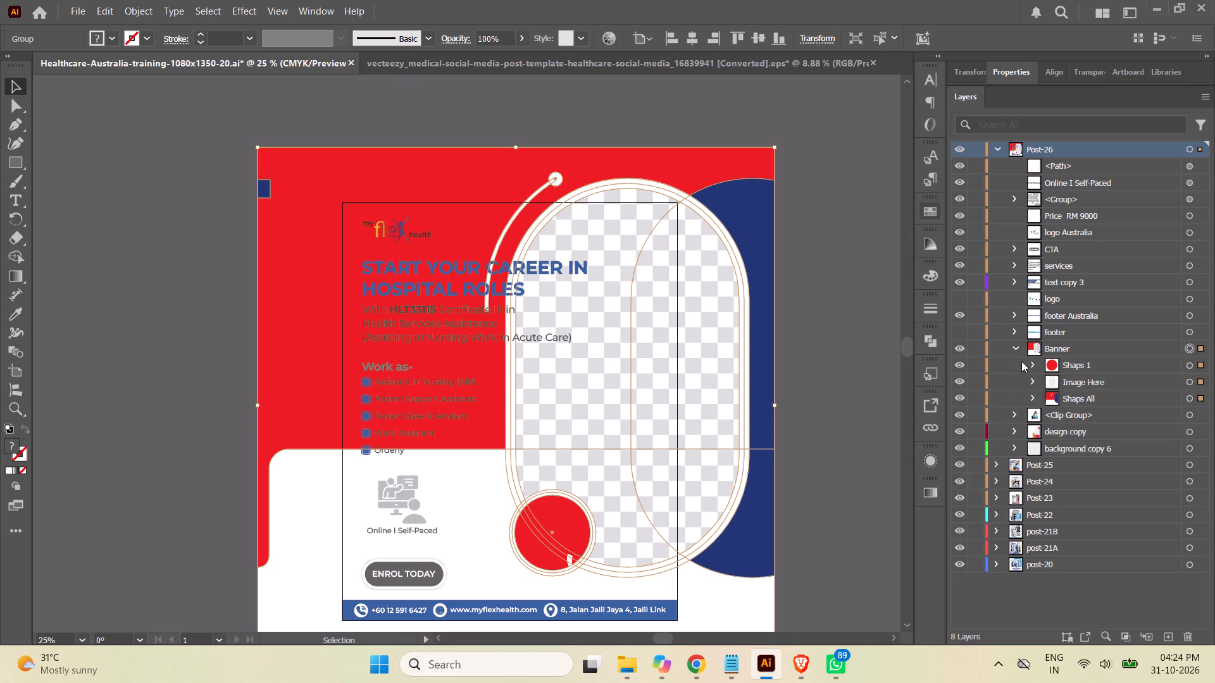
pyautogui.click(1030, 397)
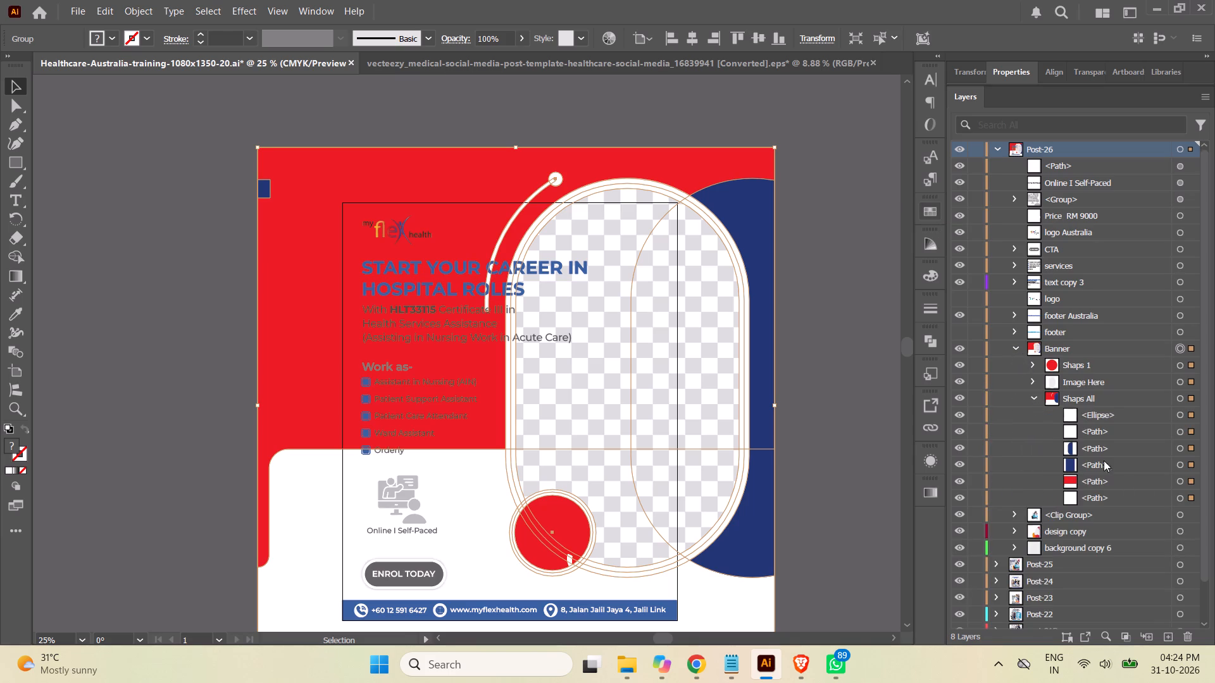
pyautogui.click(957, 464)
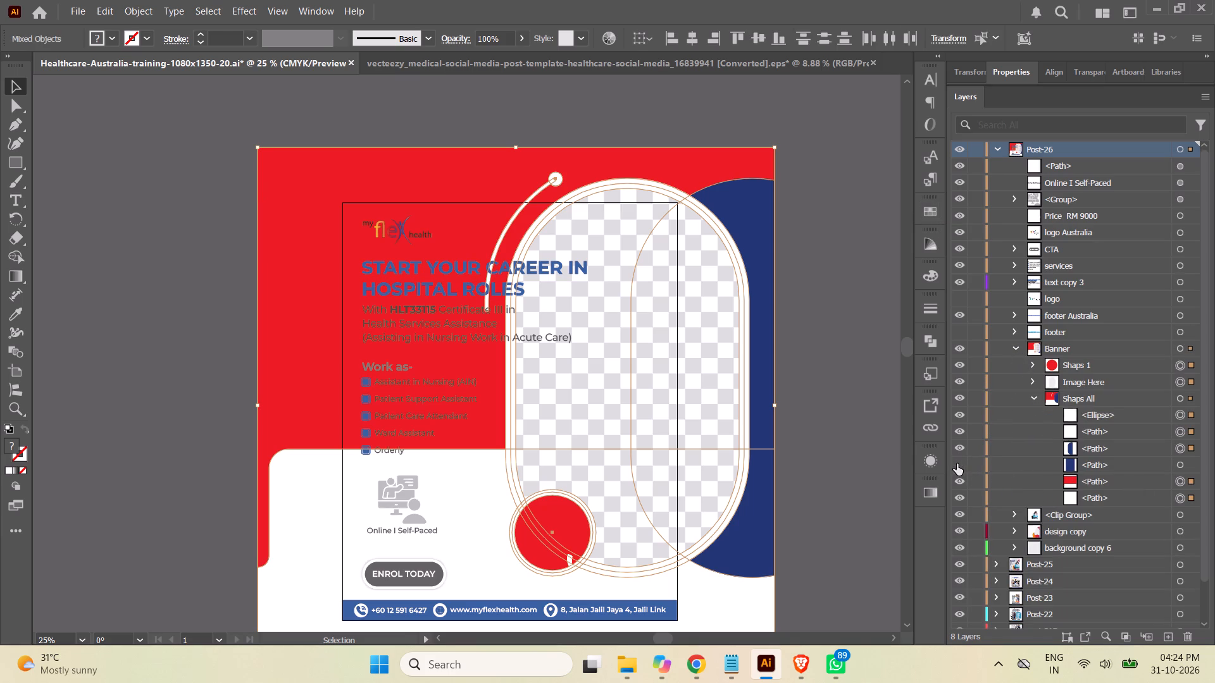
pyautogui.click(1106, 465)
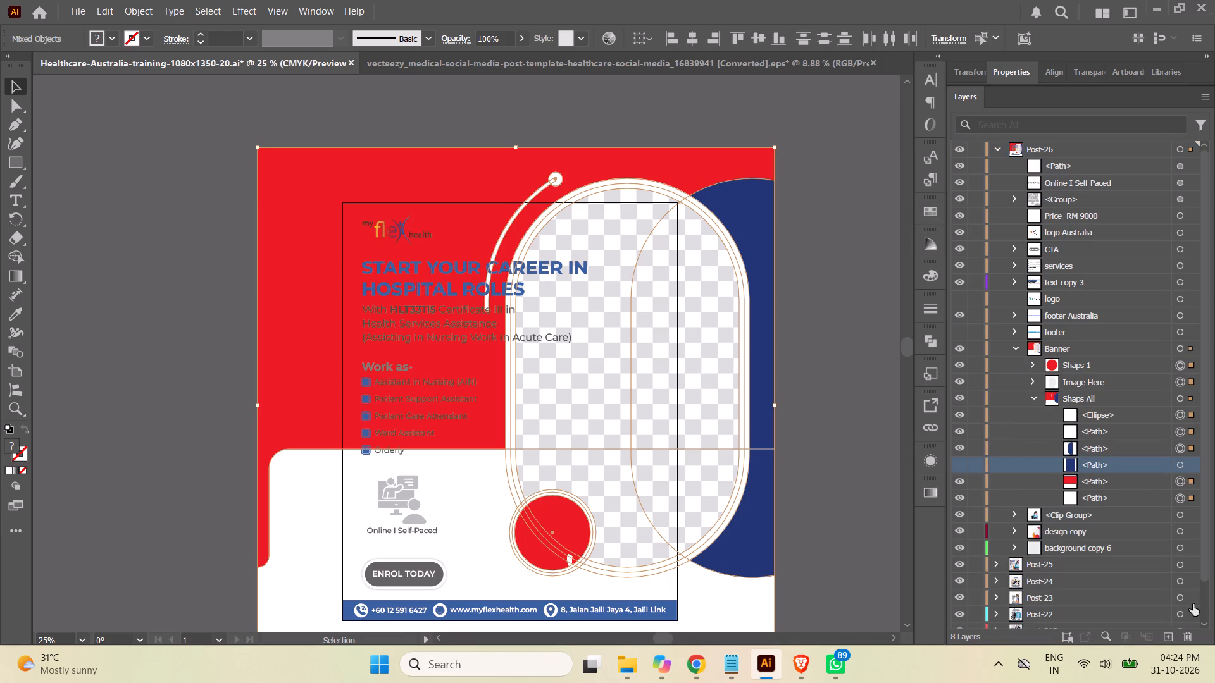
pyautogui.click(1192, 639)
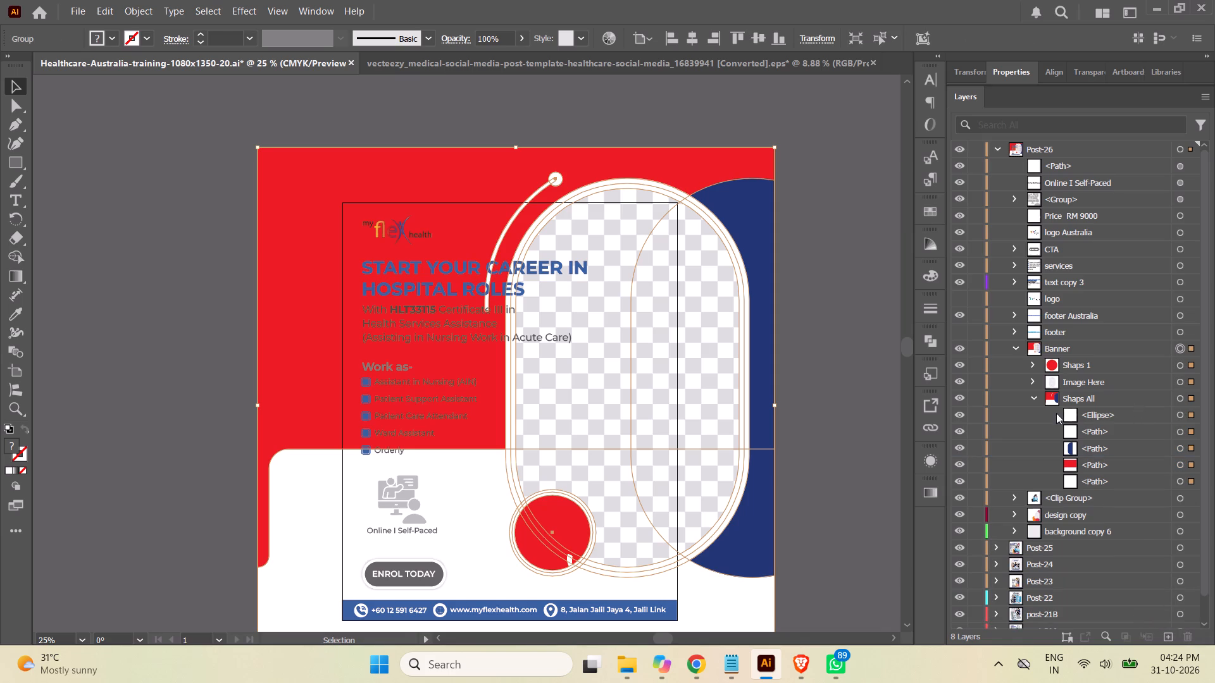
pyautogui.click(1033, 397)
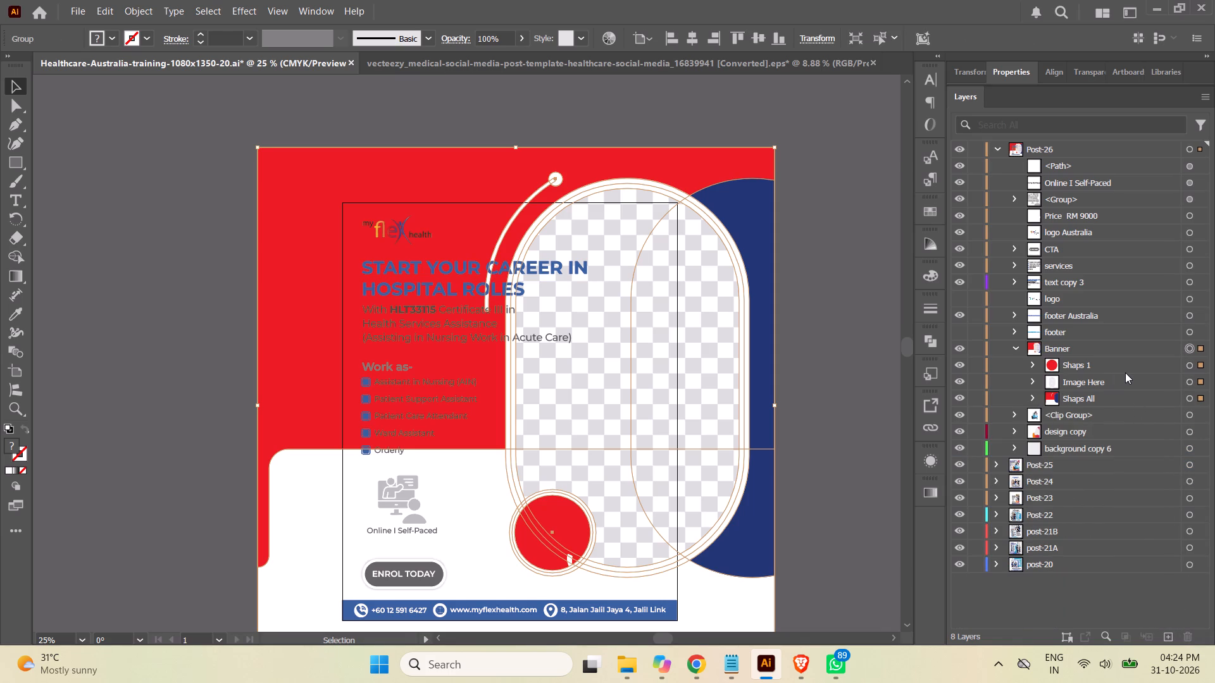
pyautogui.click(1016, 348)
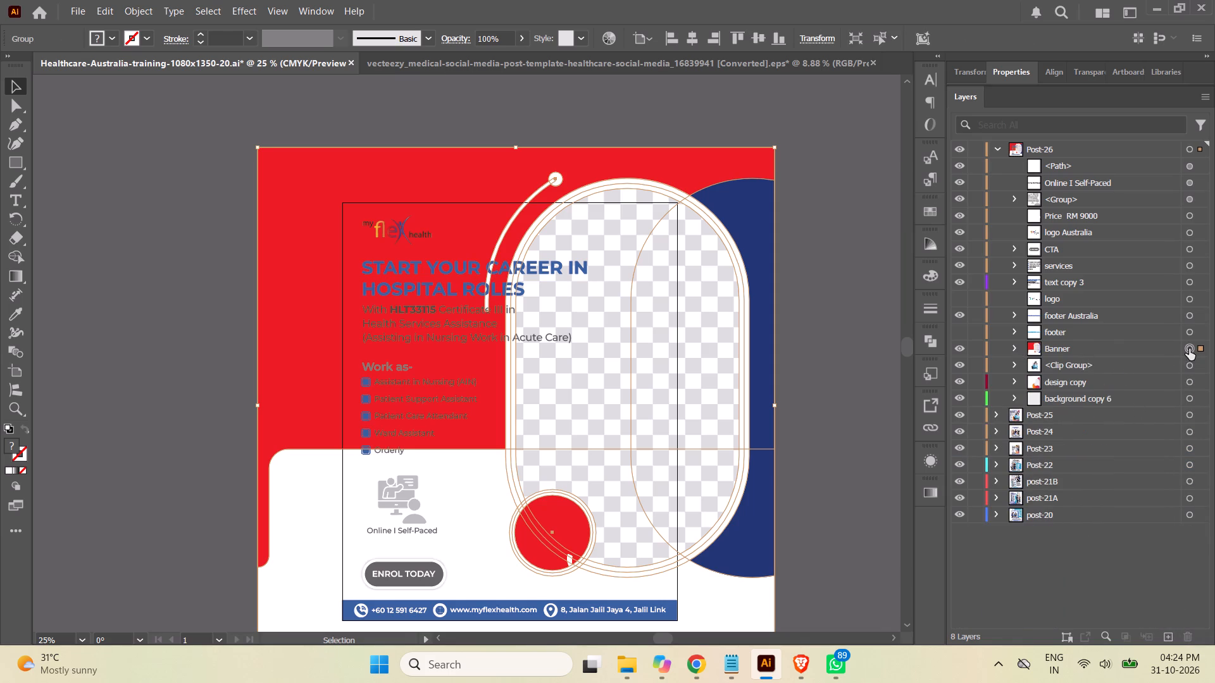
# Scale the Banner group down proportionally so its left and right edges match the artboard's width.
pyautogui.click(1189, 348)
pyautogui.moveTo(260, 145); pyautogui.dragTo(329, 191)
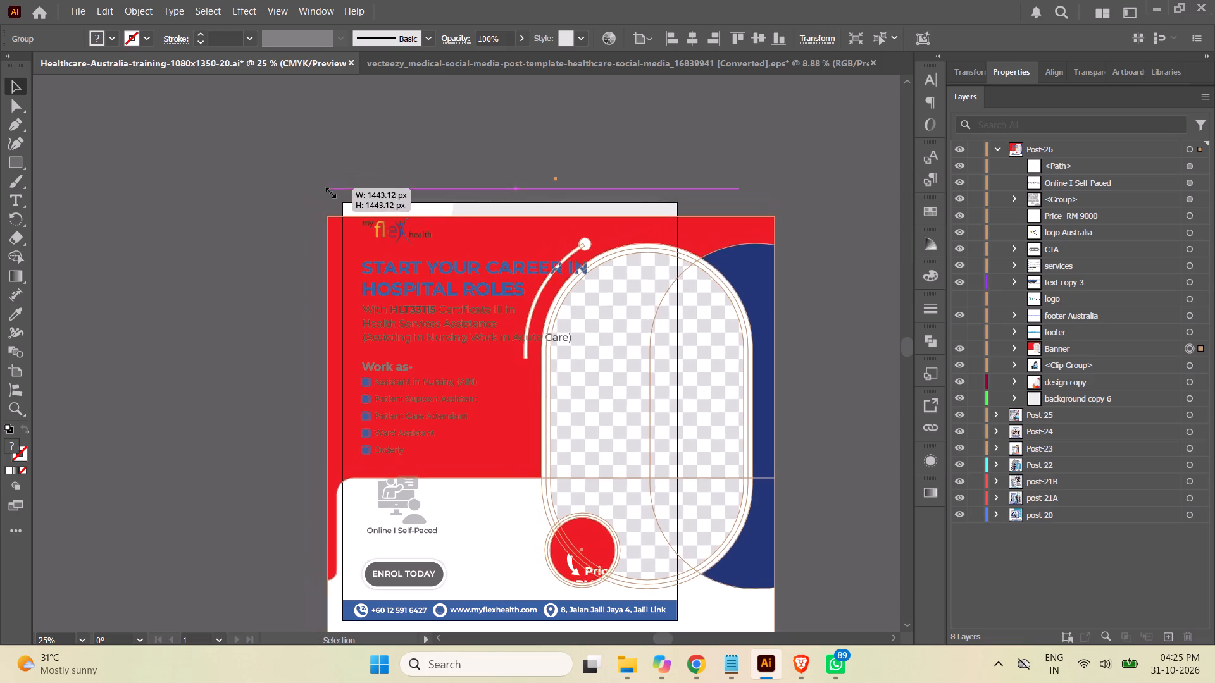
pyautogui.moveTo(329, 191); pyautogui.dragTo(342, 207)
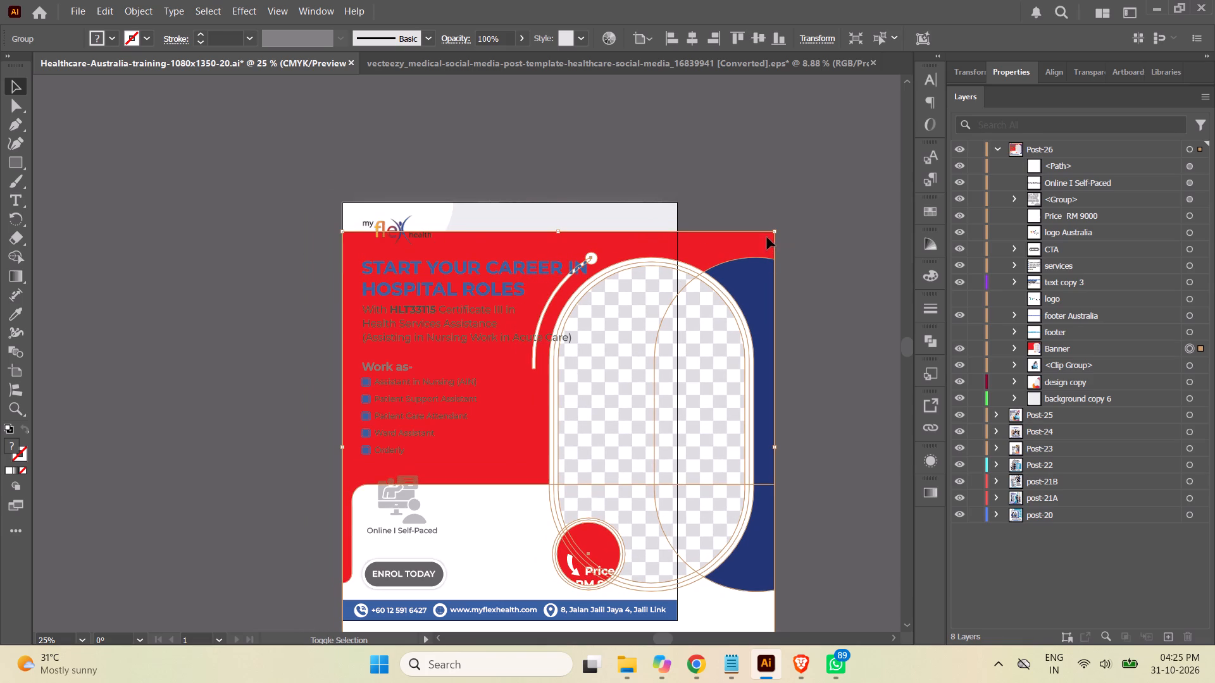
pyautogui.keyDown('shift'); pyautogui.moveTo(777, 231); pyautogui.dragTo(688, 285); pyautogui.keyUp('shift')
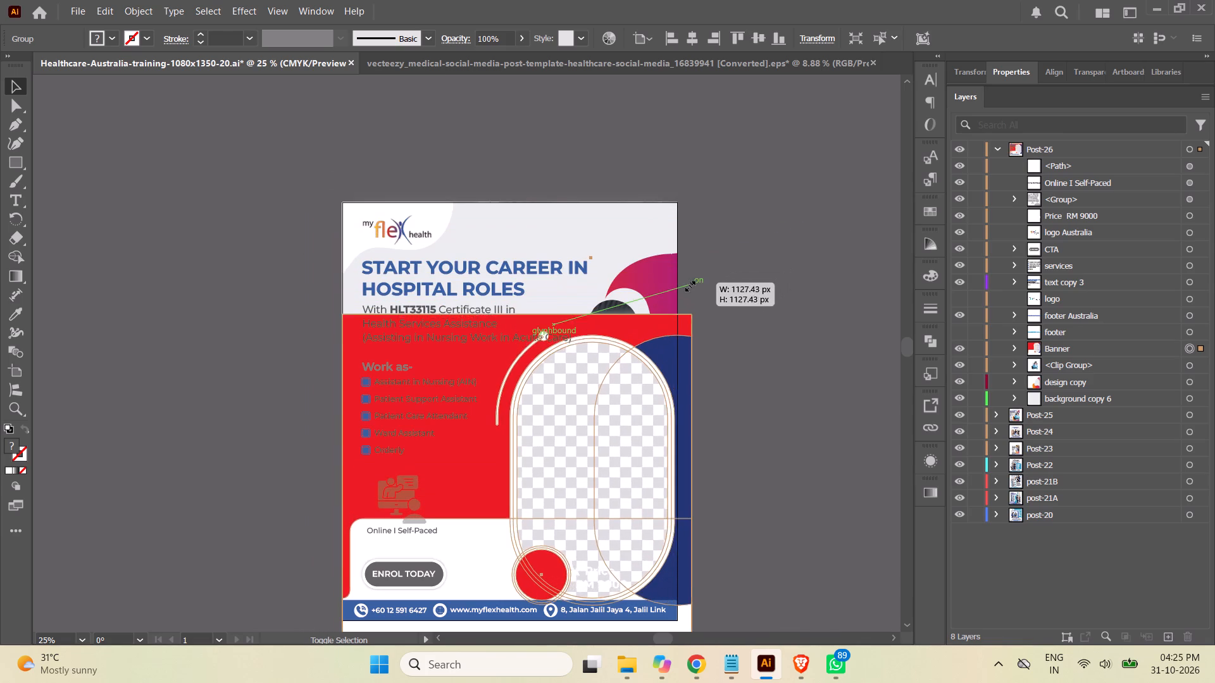
pyautogui.keyDown('shift'); pyautogui.moveTo(688, 285); pyautogui.dragTo(677, 296); pyautogui.keyUp('shift')
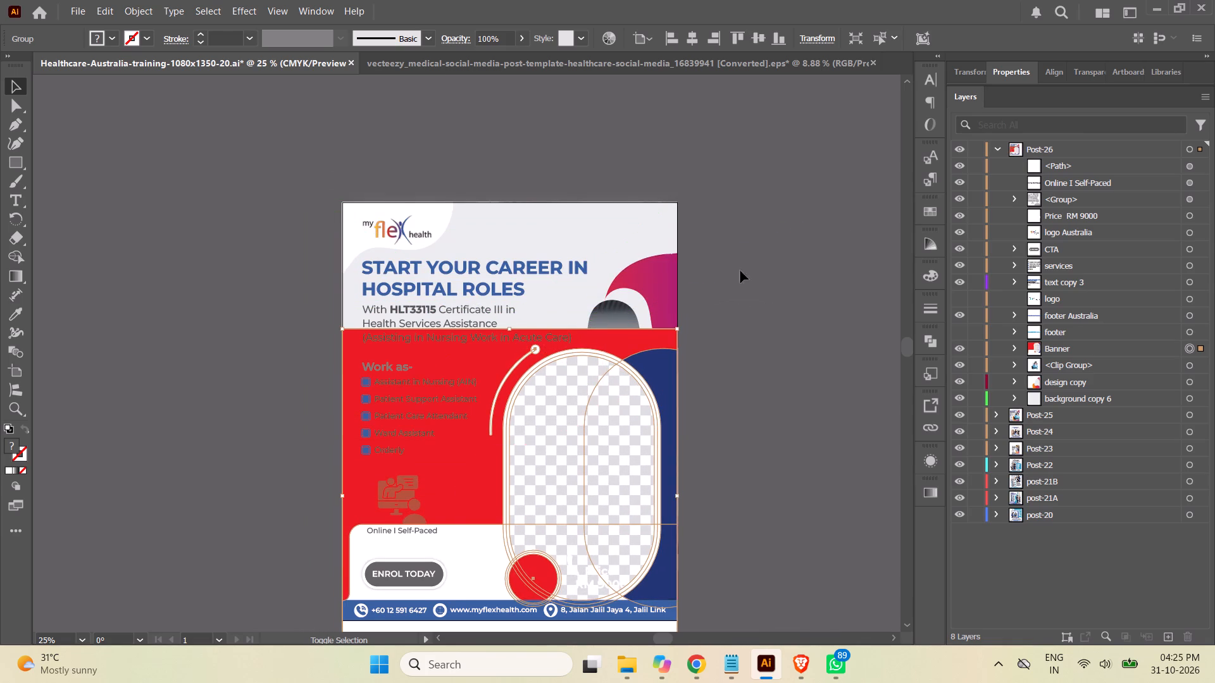
# Move the Banner group straight up about 350 px so it starts just below the artboard's top edge.
pyautogui.scroll(-5, 783, 231)
pyautogui.scroll(2, 783, 231)
pyautogui.scroll(-11, 783, 231)
pyautogui.scroll(9, 783, 230)
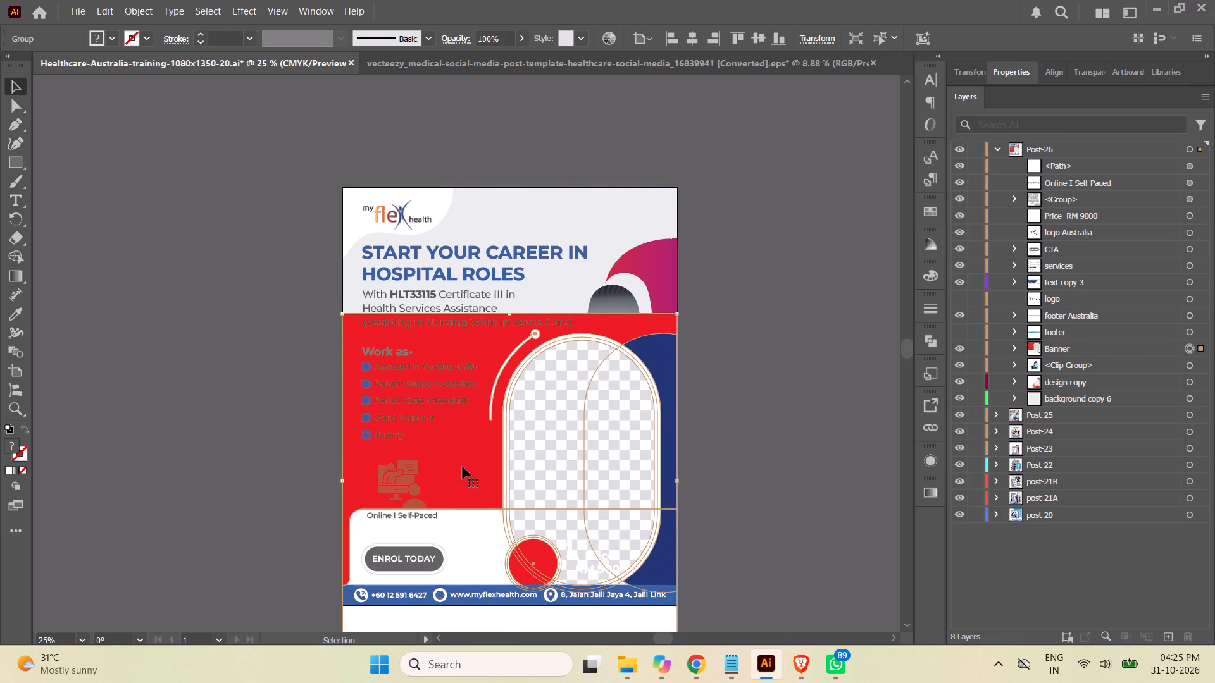
pyautogui.moveTo(470, 508); pyautogui.dragTo(469, 488)
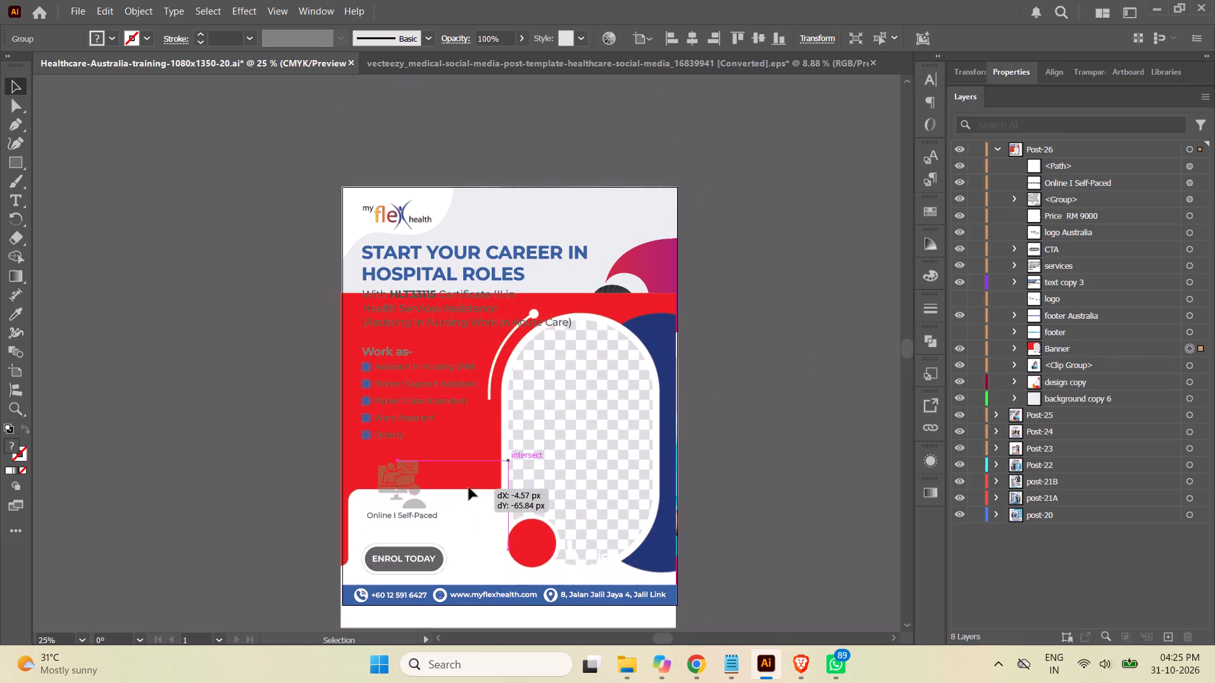
pyautogui.moveTo(469, 488); pyautogui.dragTo(478, 414)
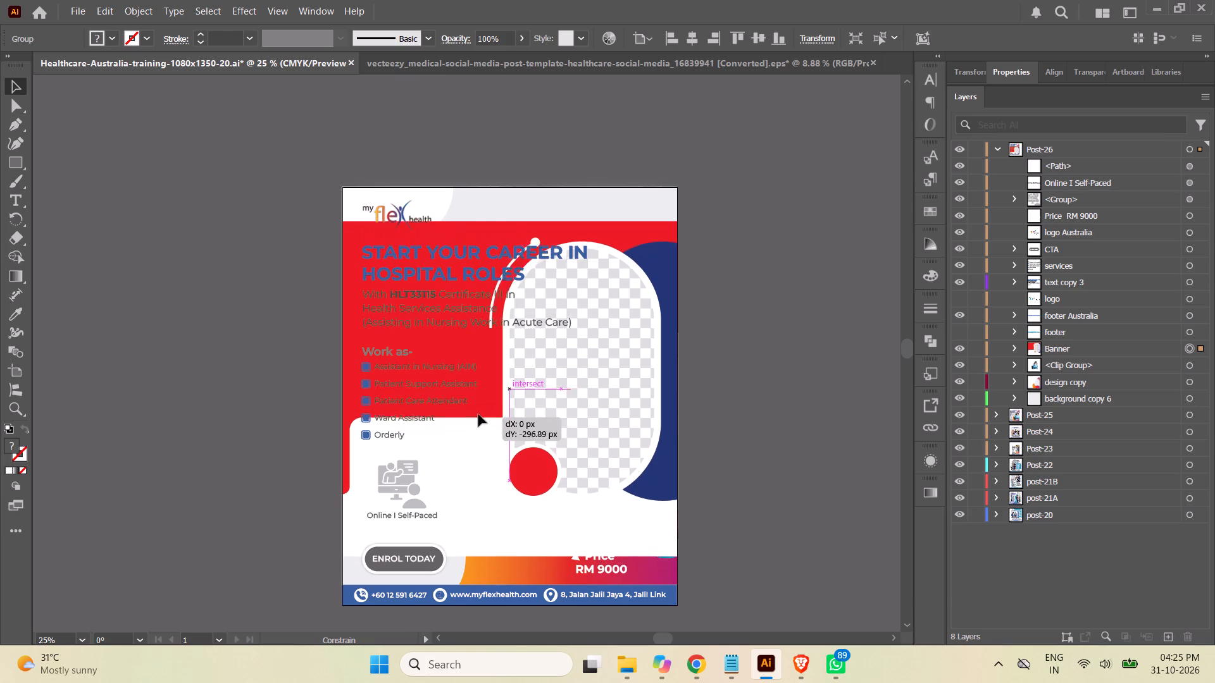
pyautogui.moveTo(478, 414); pyautogui.dragTo(483, 400)
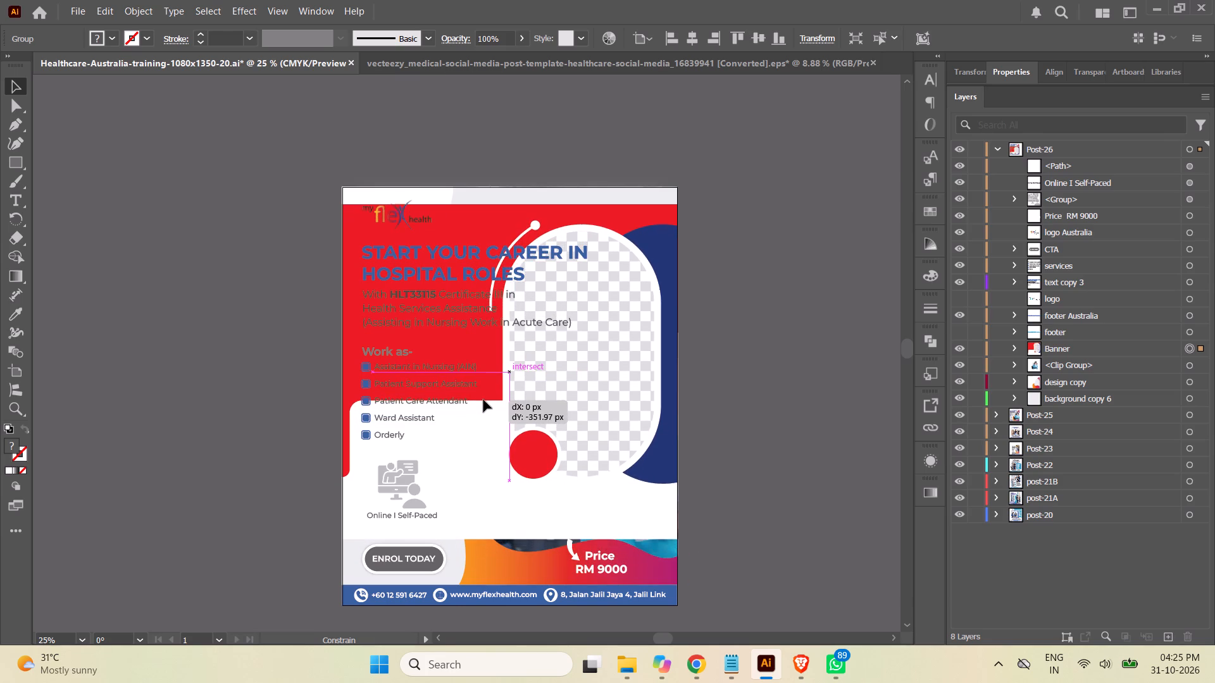
pyautogui.moveTo(483, 400); pyautogui.dragTo(483, 398)
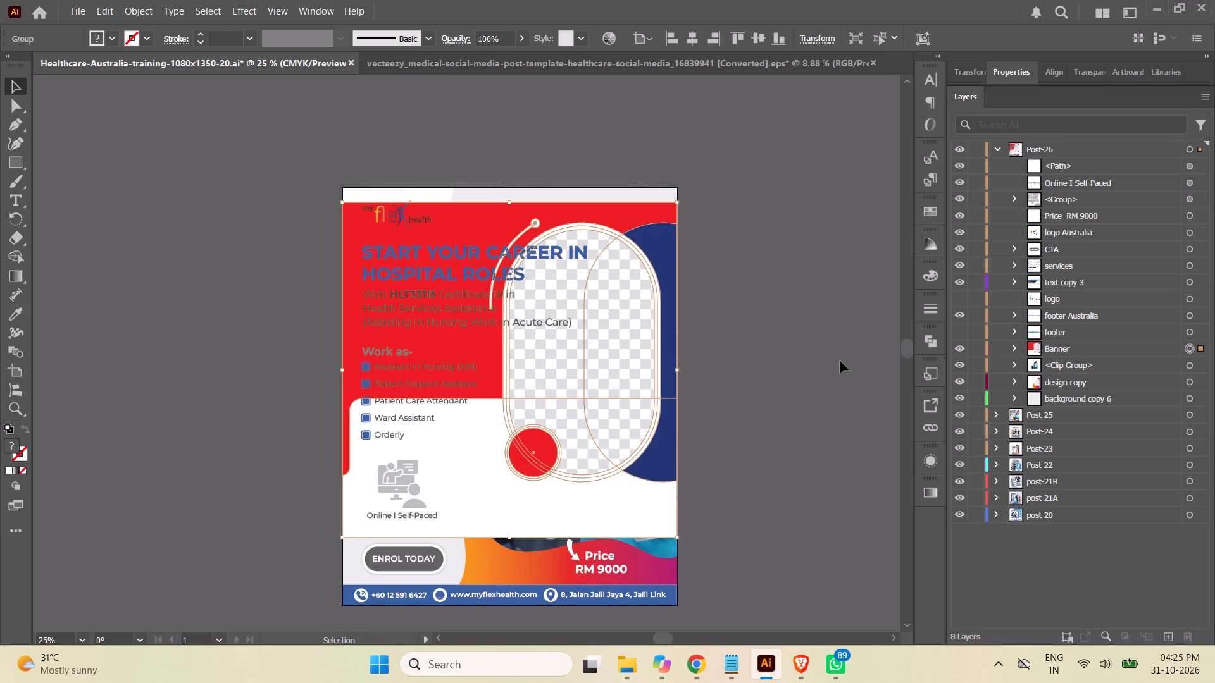
# Check what the red path in the Banner's Shaps All group covers by hiding and showing it.
pyautogui.click(1014, 348)
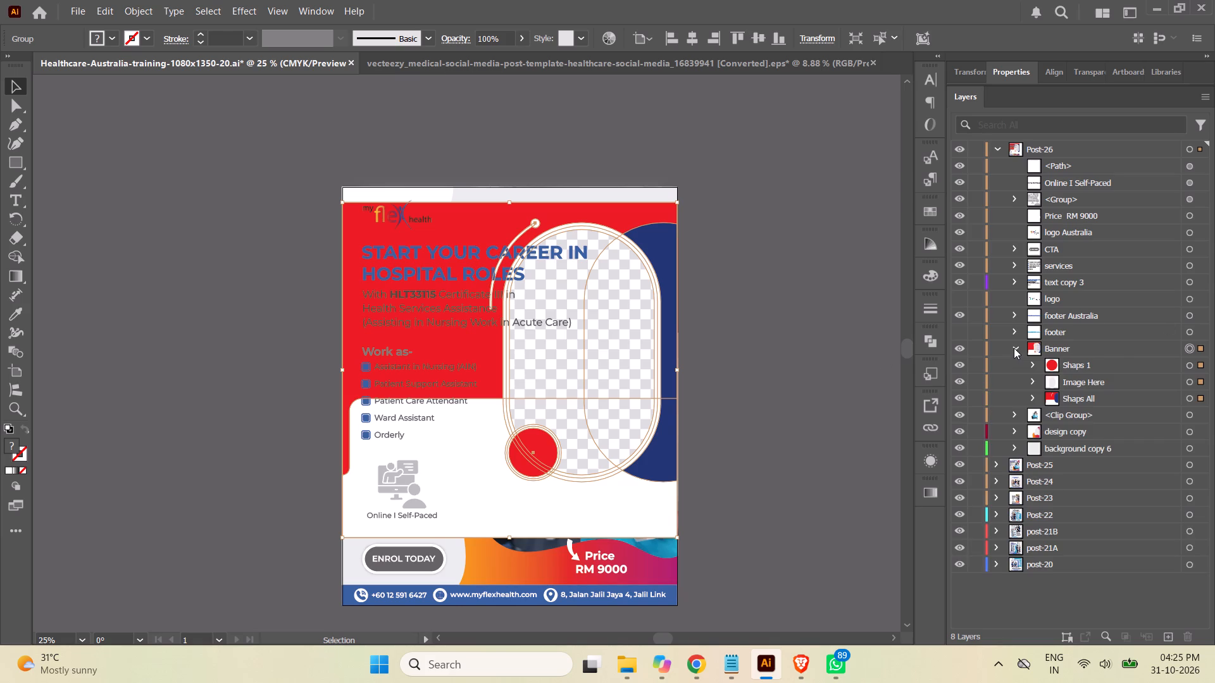
pyautogui.click(1033, 398)
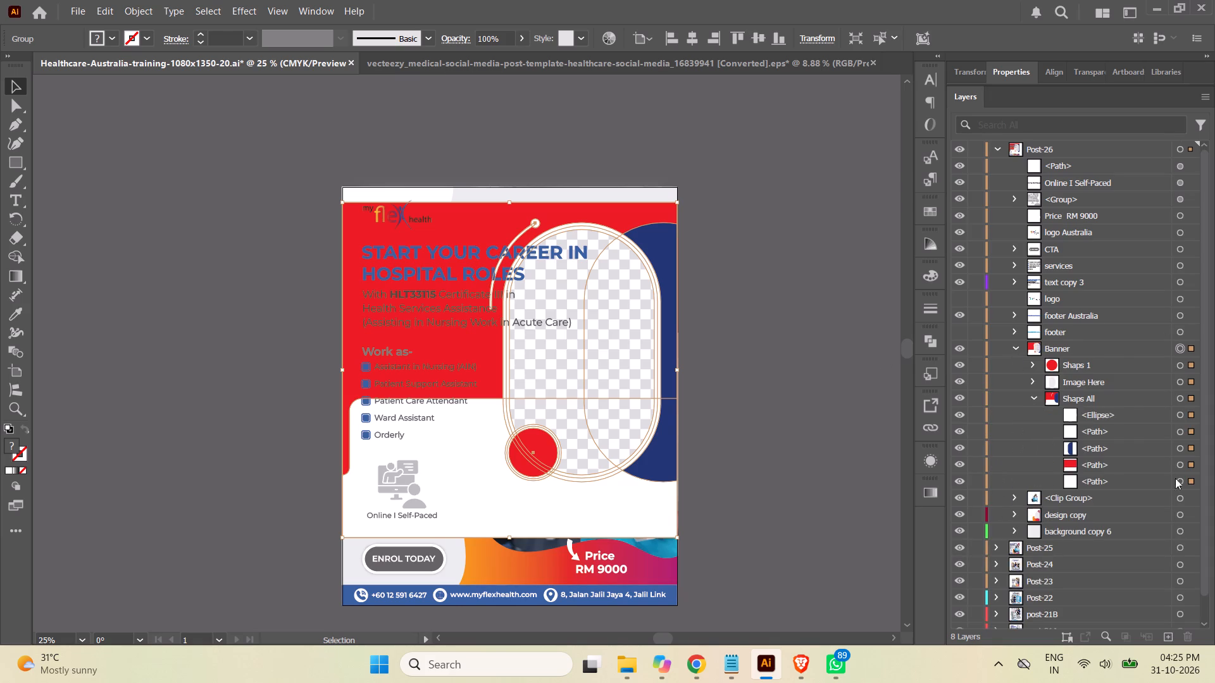
pyautogui.click(961, 464)
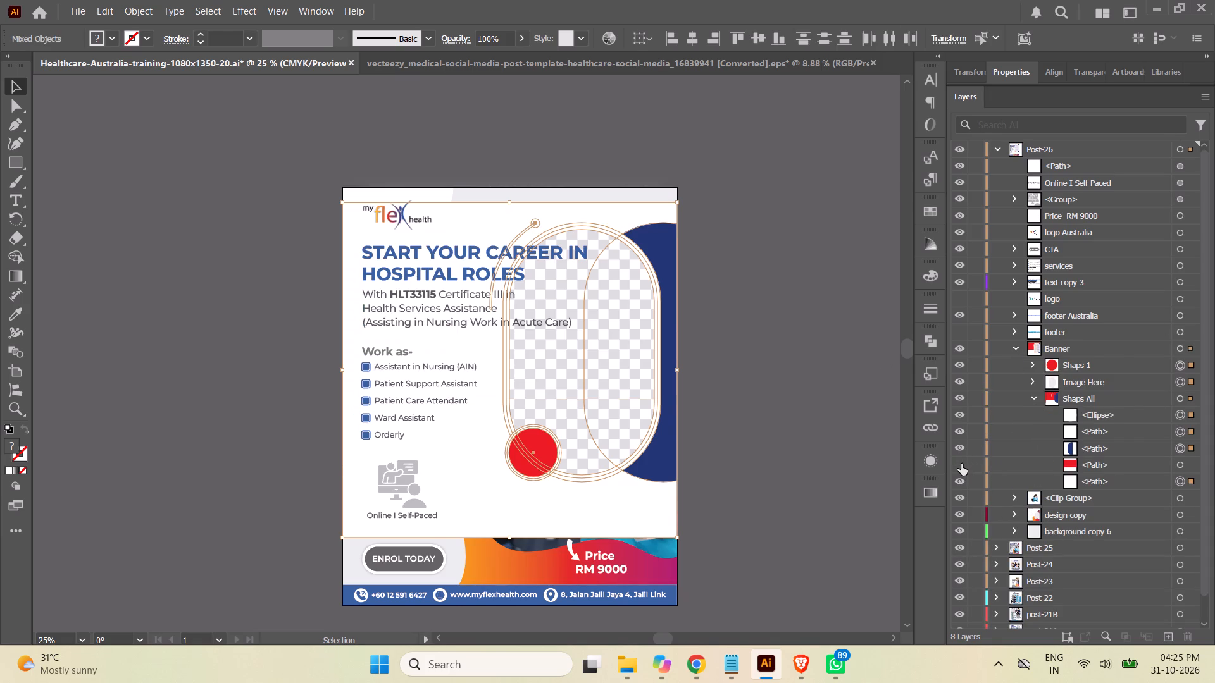
pyautogui.click(961, 464)
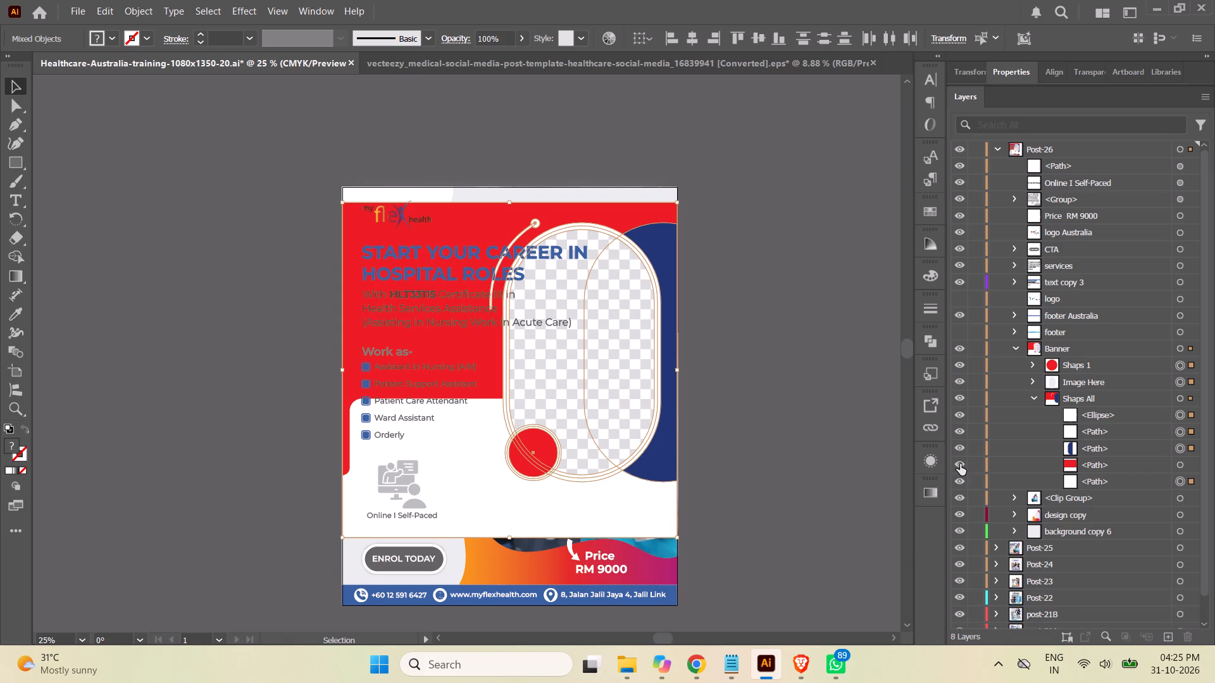
pyautogui.click(1036, 397)
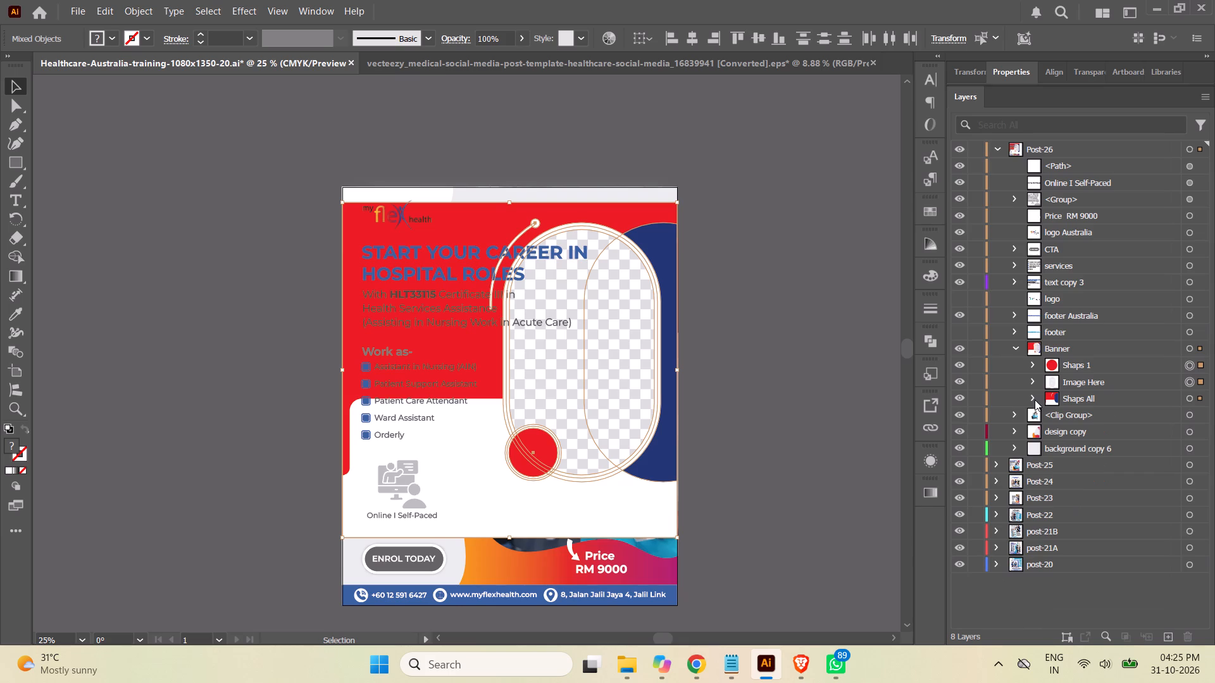
# Save the Healthcare-Australia training document.
pyautogui.hotkey('ctrl', 's')
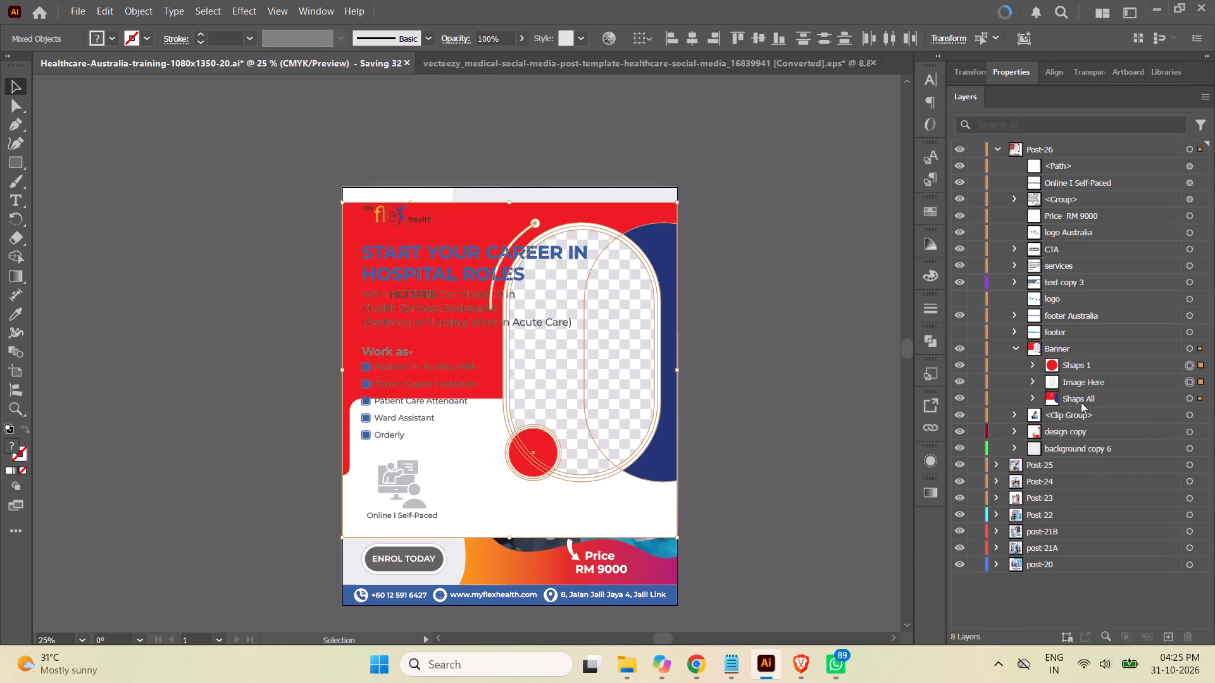
# Recolour the red path in Shaps All with the Eyedropper, sampling the light grey background strip above the banner.
pyautogui.click(1032, 397)
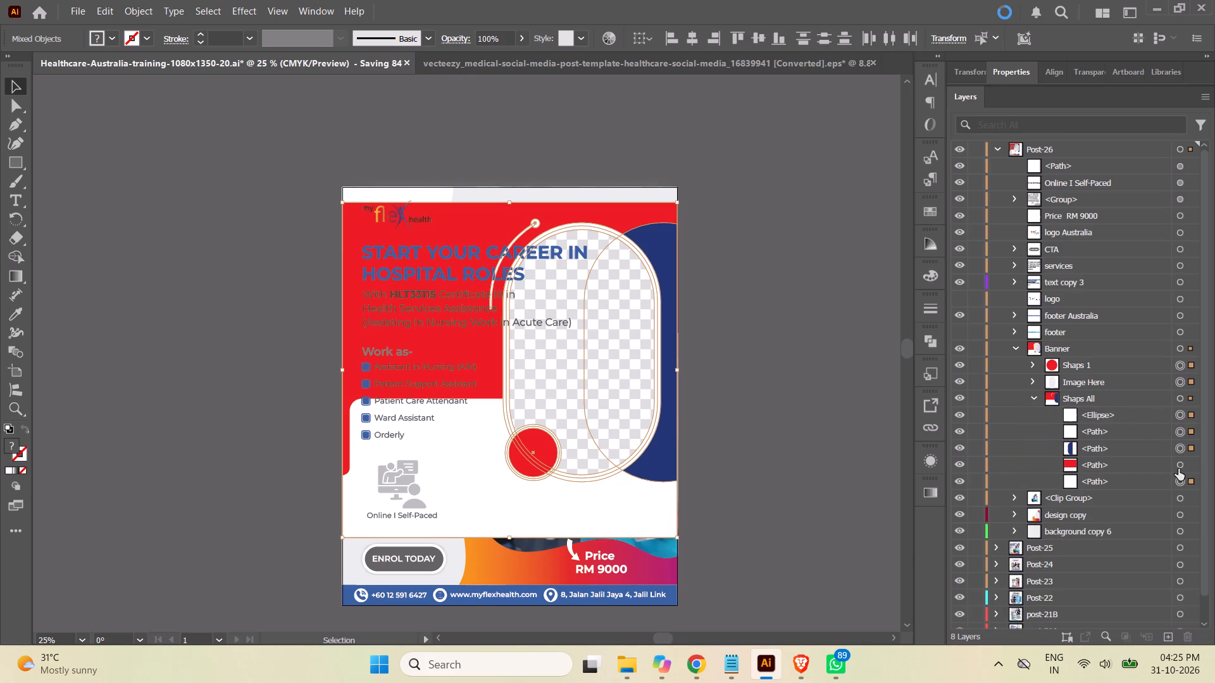
pyautogui.click(1178, 464)
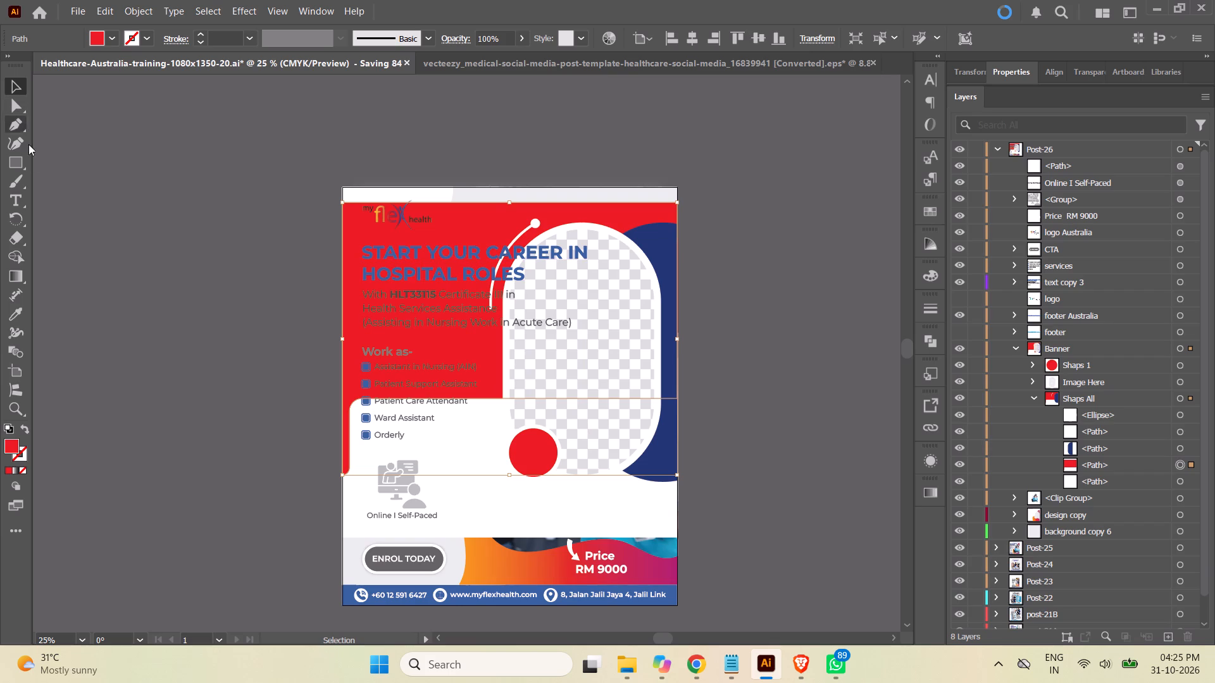
pyautogui.click(13, 312)
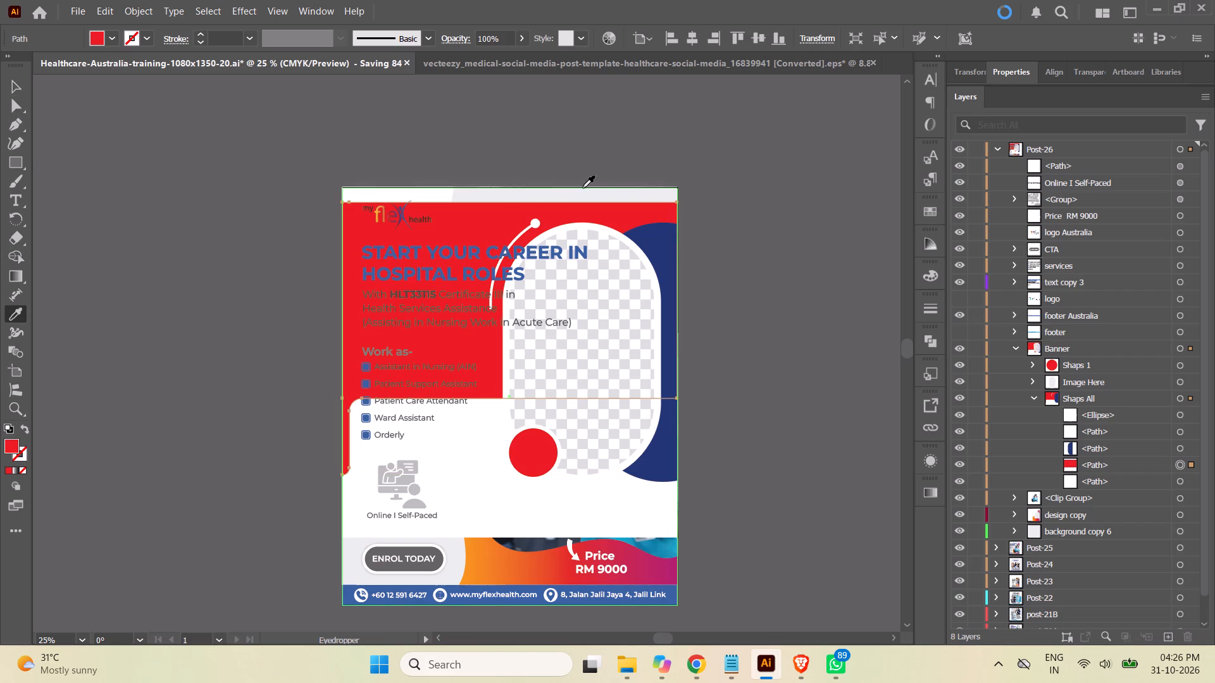
pyautogui.click(583, 196)
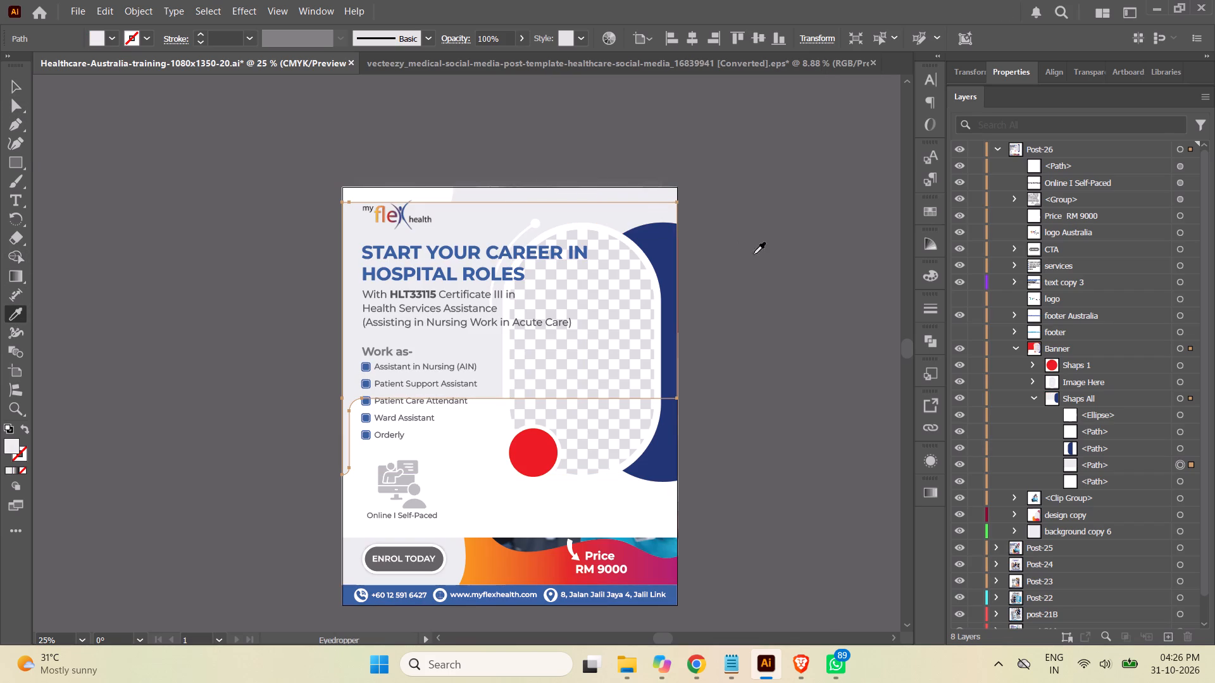
pyautogui.click(15, 85)
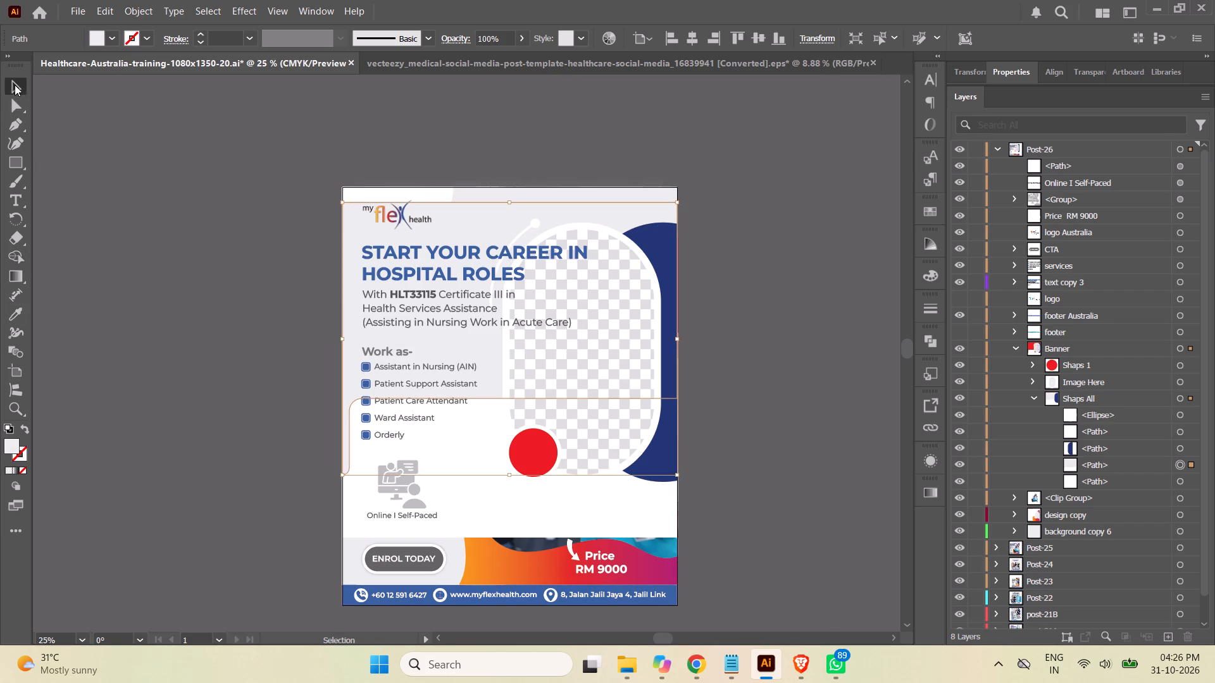
pyautogui.click(142, 180)
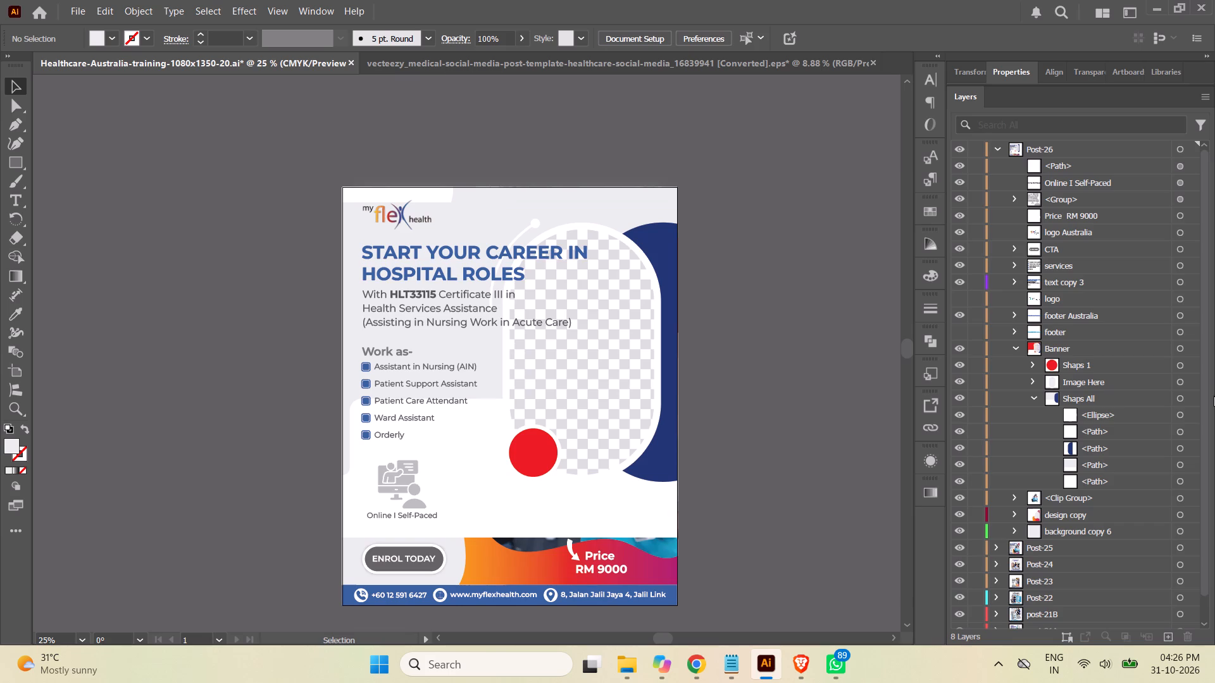
# Apply the orange-to-magenta gradient graphic style to the dark blue curved path in Shaps All.
pyautogui.click(1181, 452)
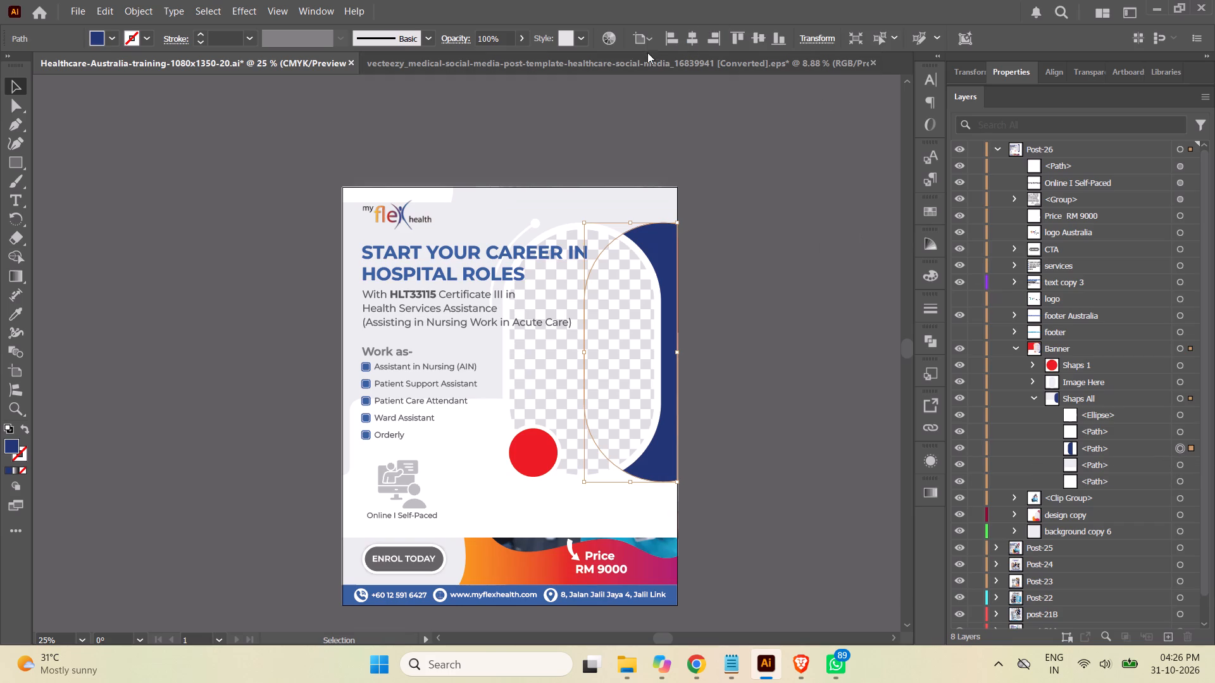
pyautogui.click(585, 38)
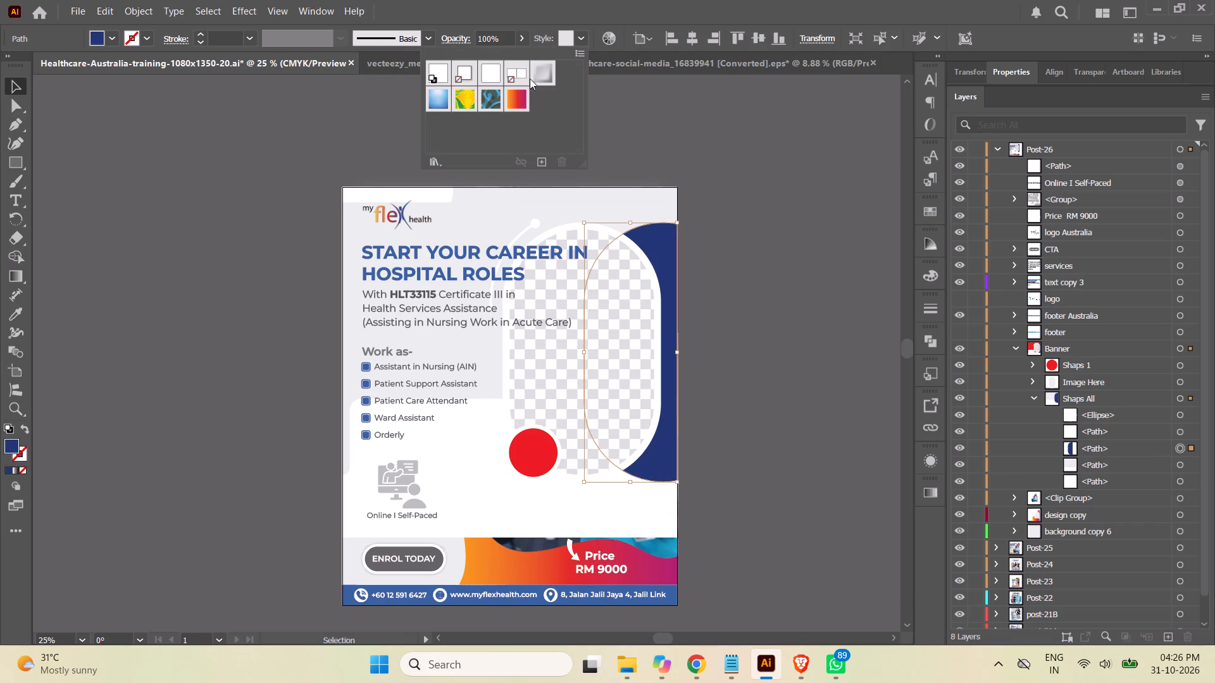
pyautogui.click(520, 102)
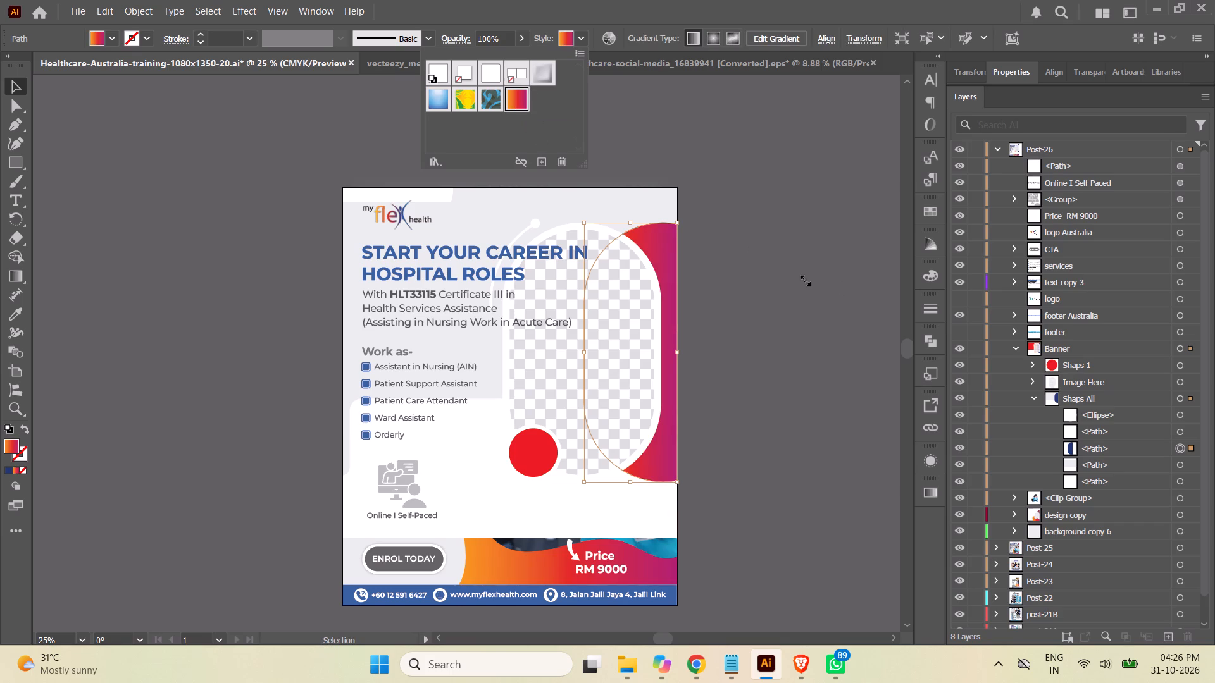
pyautogui.click(806, 281)
pyautogui.click(806, 279)
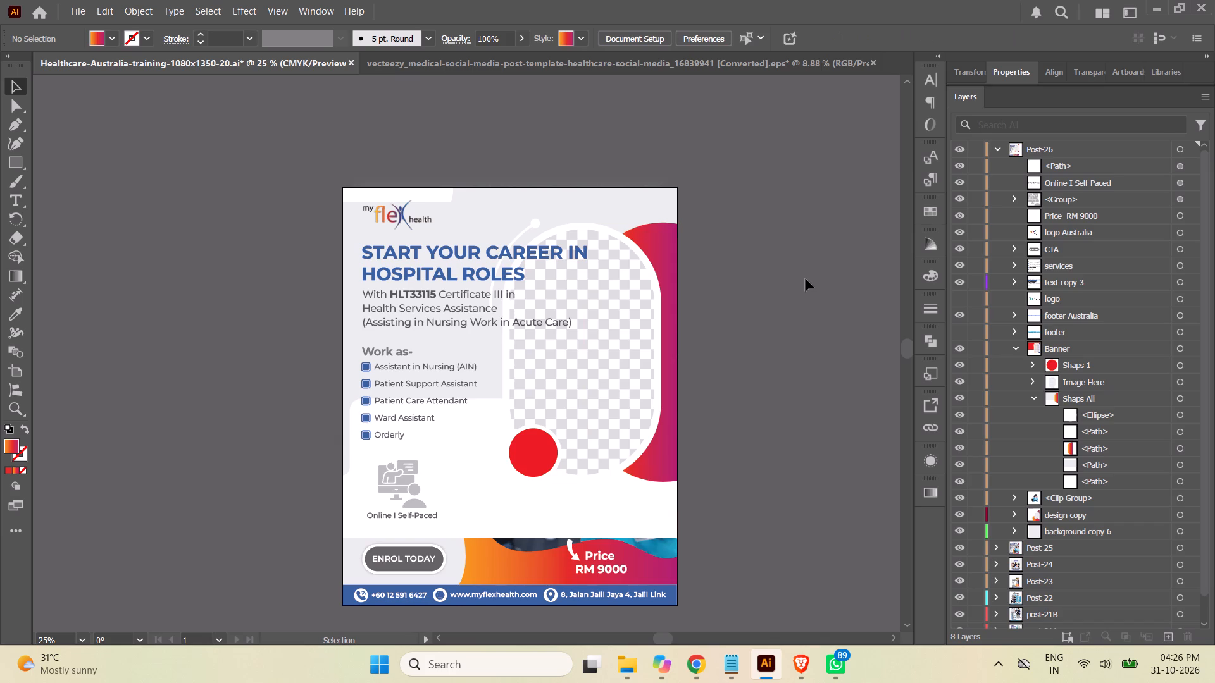
# Examine which artwork the ellipse and white and grey paths in Shaps All and the Shaps 1 group correspond to.
pyautogui.click(1180, 415)
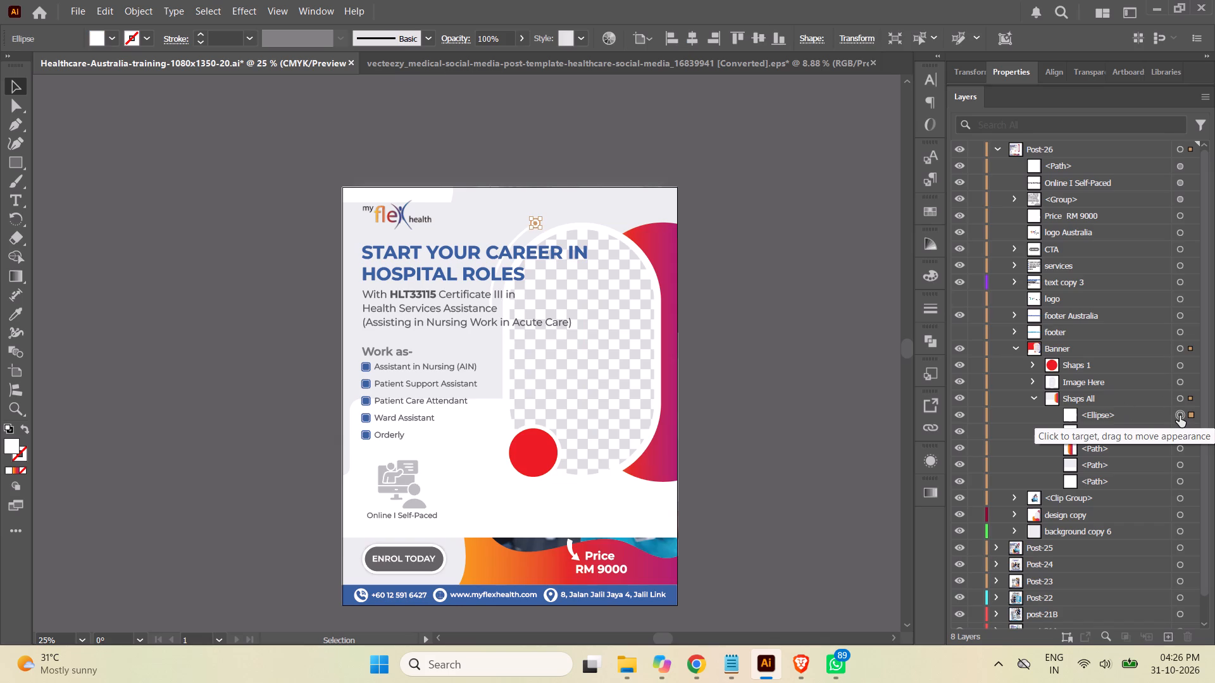
pyautogui.click(1180, 433)
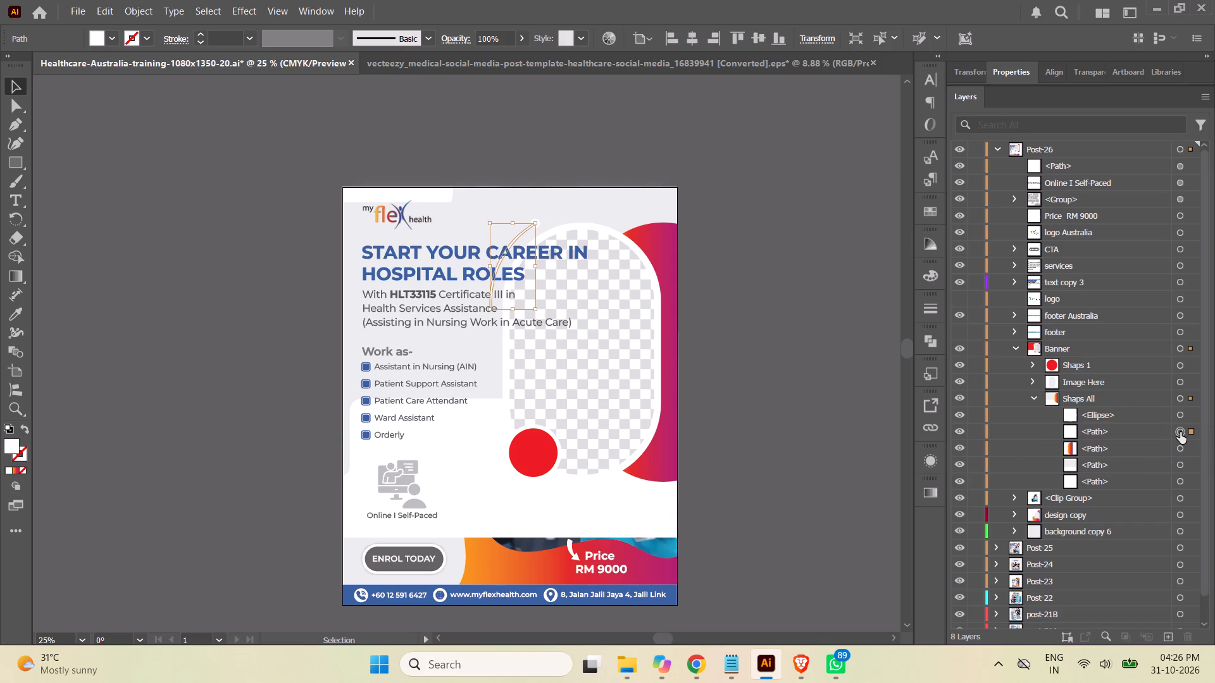
pyautogui.click(1179, 464)
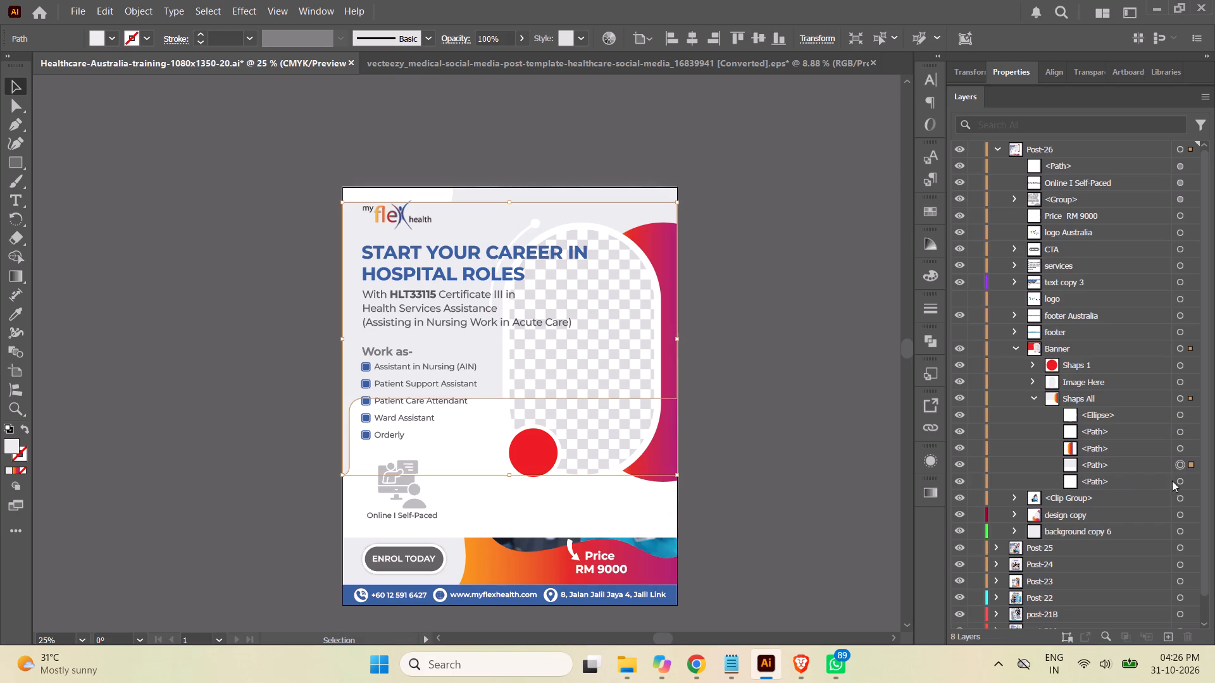
pyautogui.click(1181, 483)
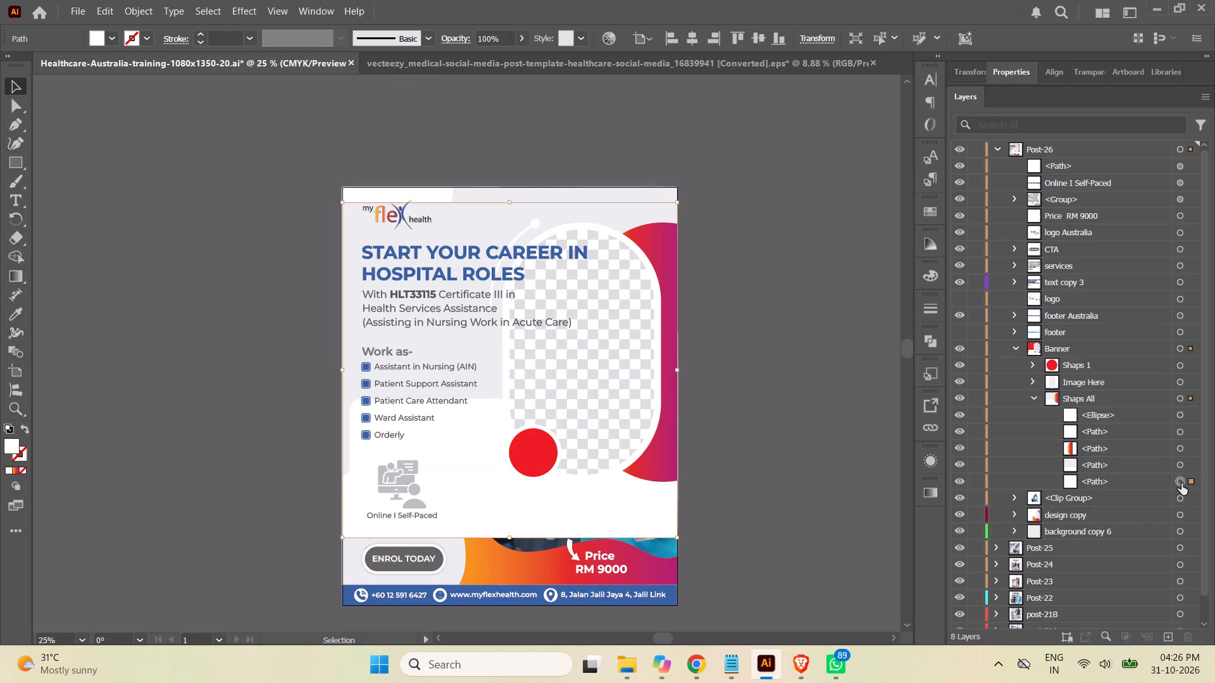
pyautogui.click(1033, 397)
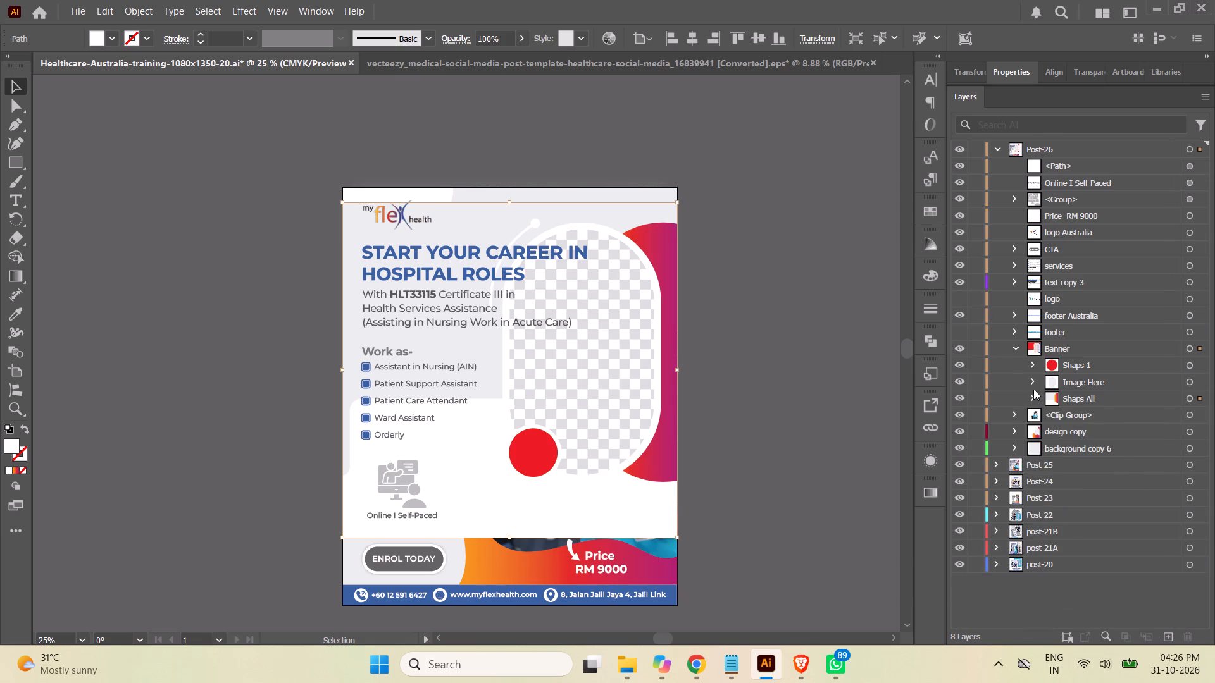
pyautogui.click(961, 365)
pyautogui.click(961, 365)
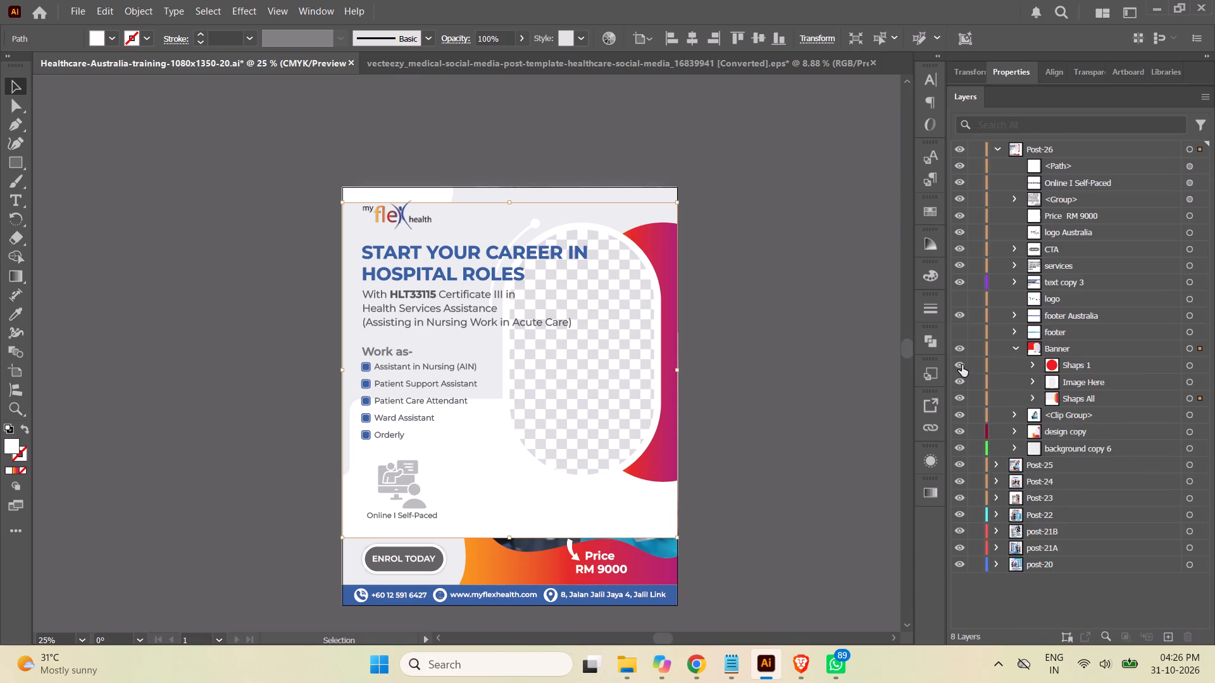
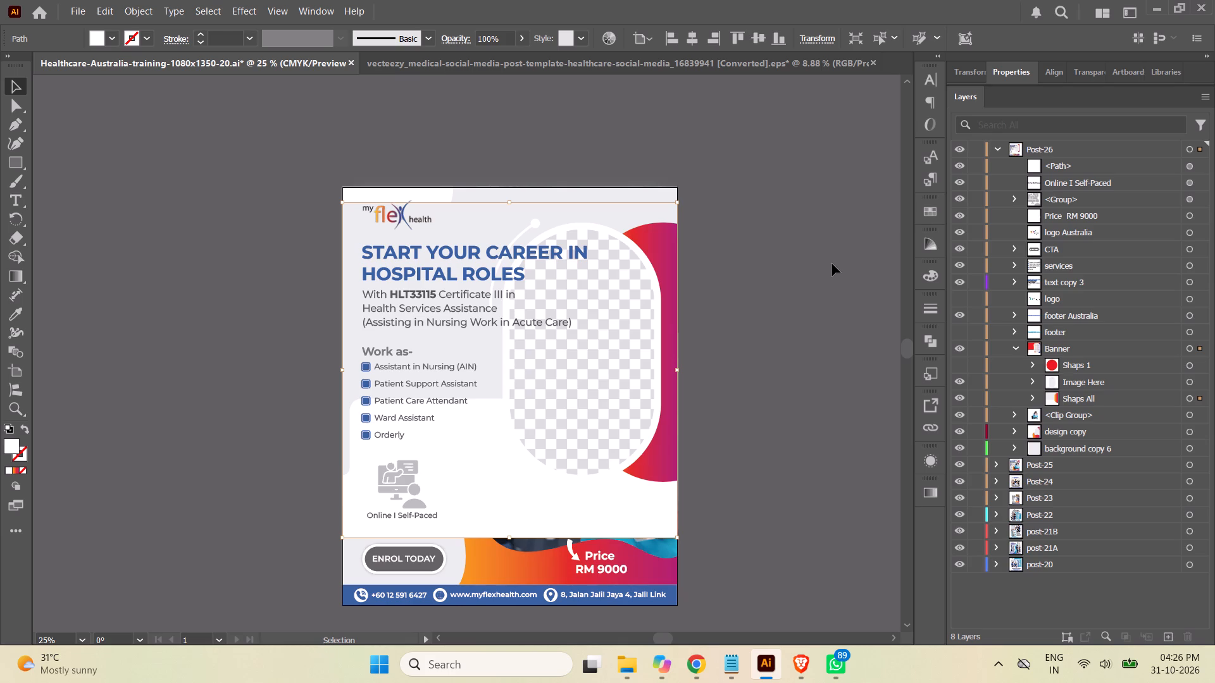
# Delete the design copy sublayer and the clip group beneath the Banner group in the Post-26 layer.
pyautogui.click(1192, 432)
pyautogui.click(1101, 431)
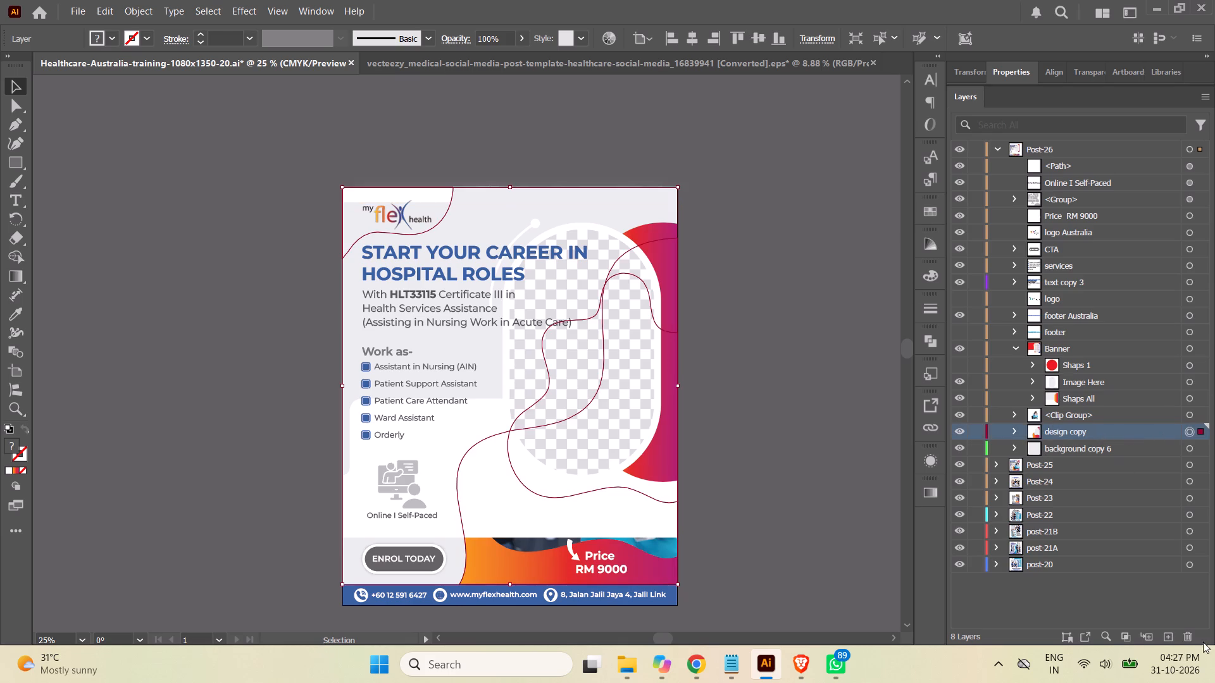
pyautogui.click(1187, 632)
pyautogui.click(665, 351)
pyautogui.click(1191, 414)
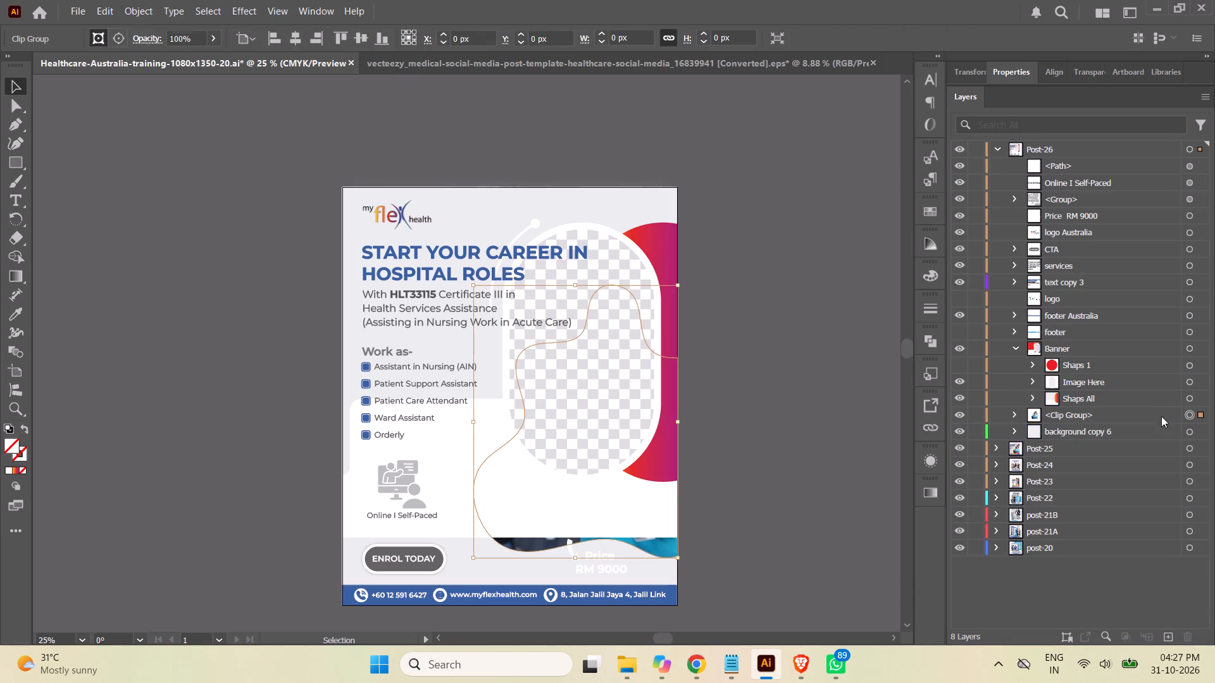
pyautogui.click(1134, 417)
pyautogui.click(1187, 636)
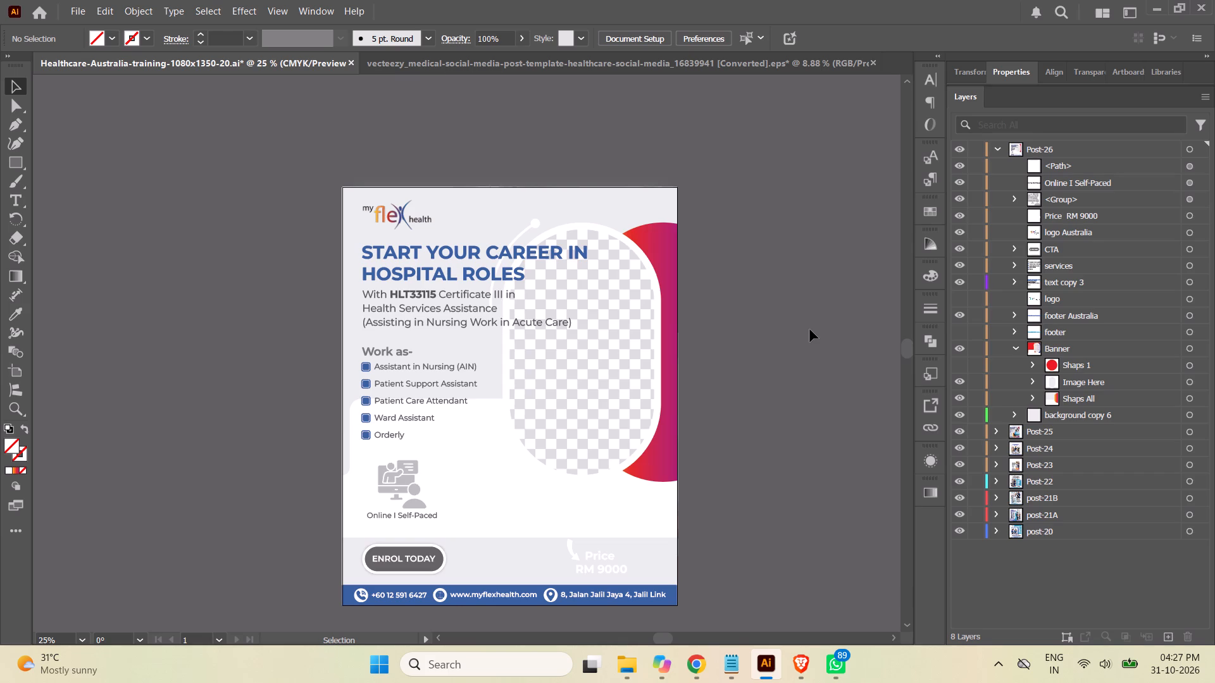
# Save the Healthcare-Australia training document.
pyautogui.hotkey('ctrl', 's')
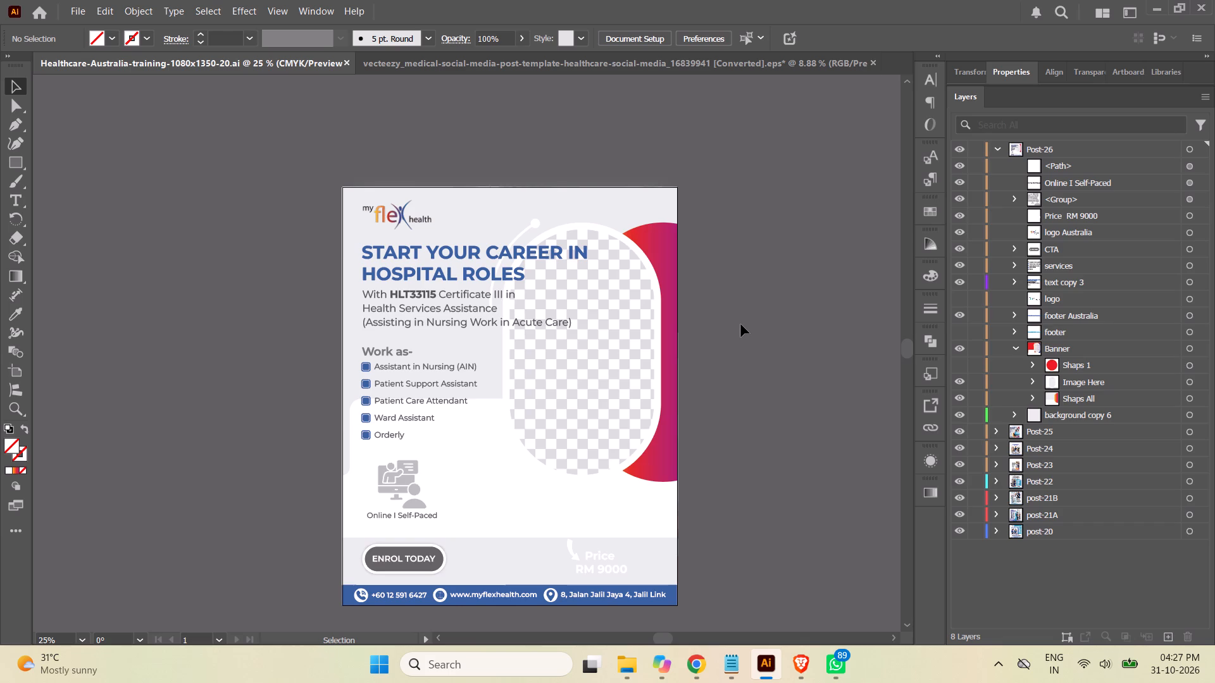
# Activate the Rectangle tool for drawing on the Post-26 artboard.
pyautogui.press('m')
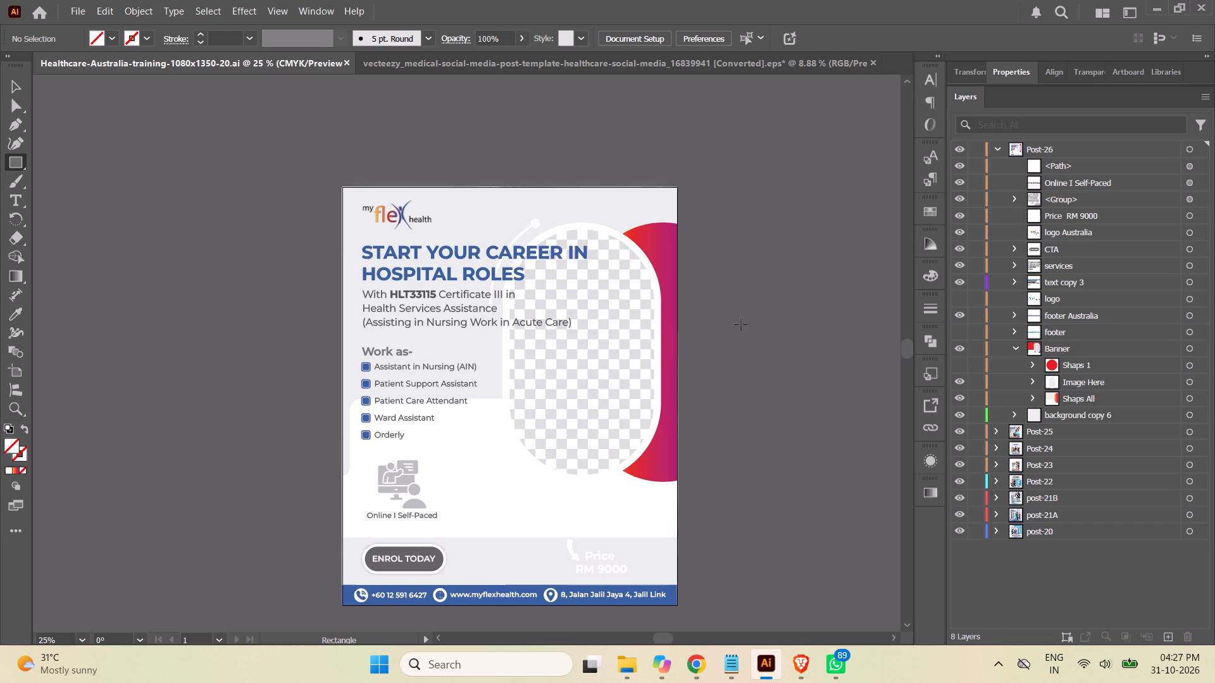
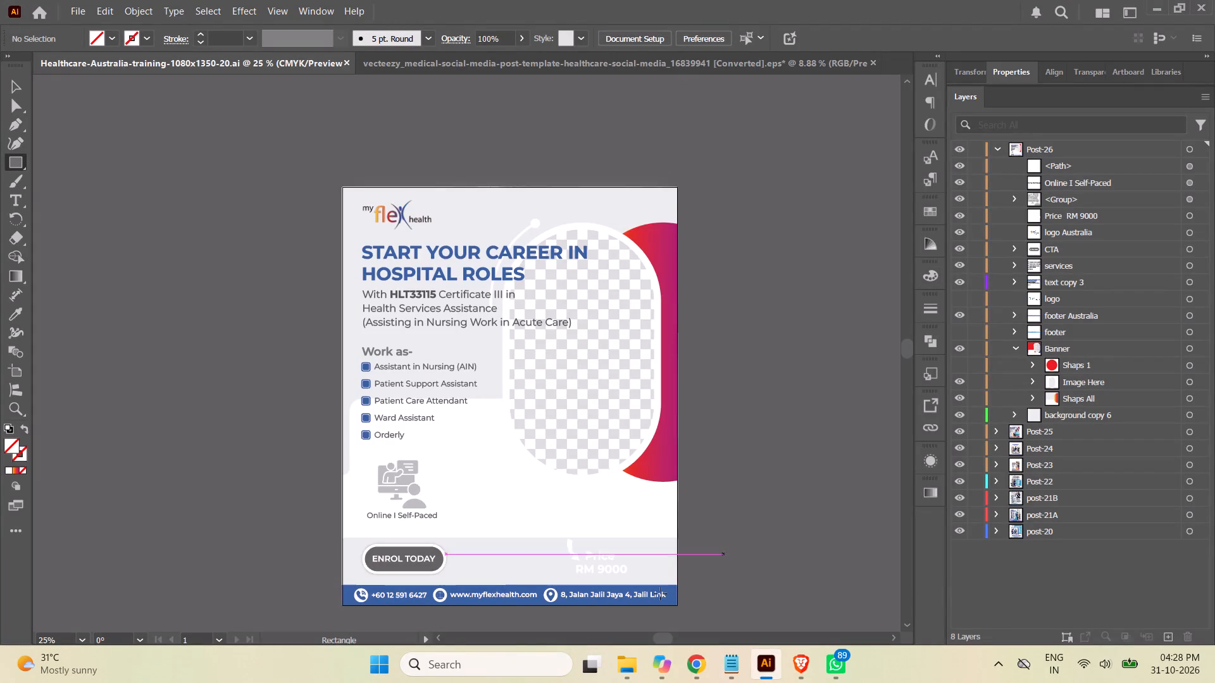
# Copy the CTA text "Book a session now!" from the MFHM - Wellness Therapy task in Chrome and return to Illustrator.
pyautogui.click(700, 667)
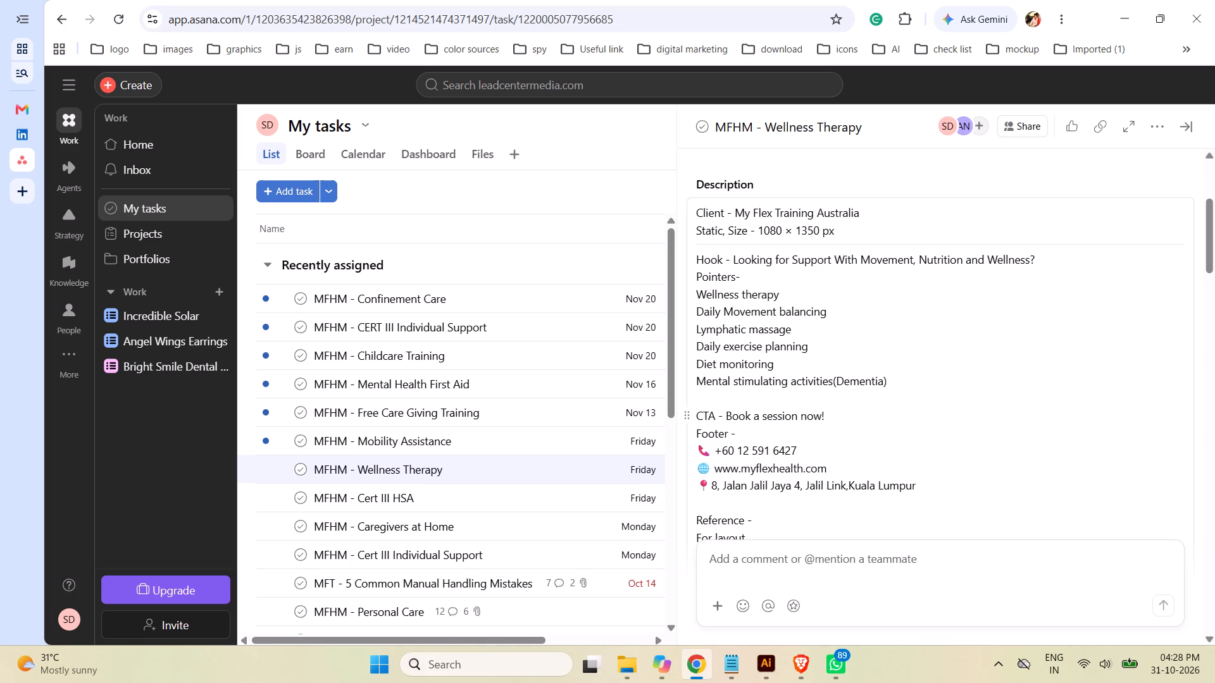
pyautogui.moveTo(830, 415); pyautogui.dragTo(726, 416)
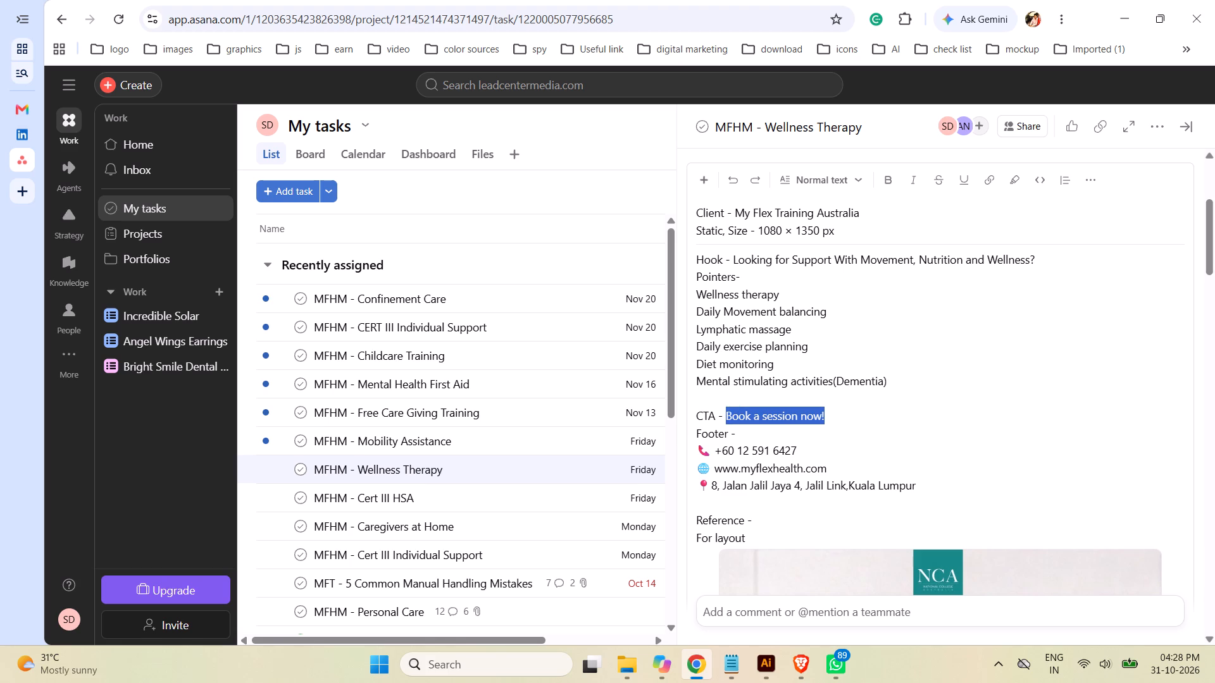
pyautogui.hotkey('ctrl', 'c')
pyautogui.click(771, 664)
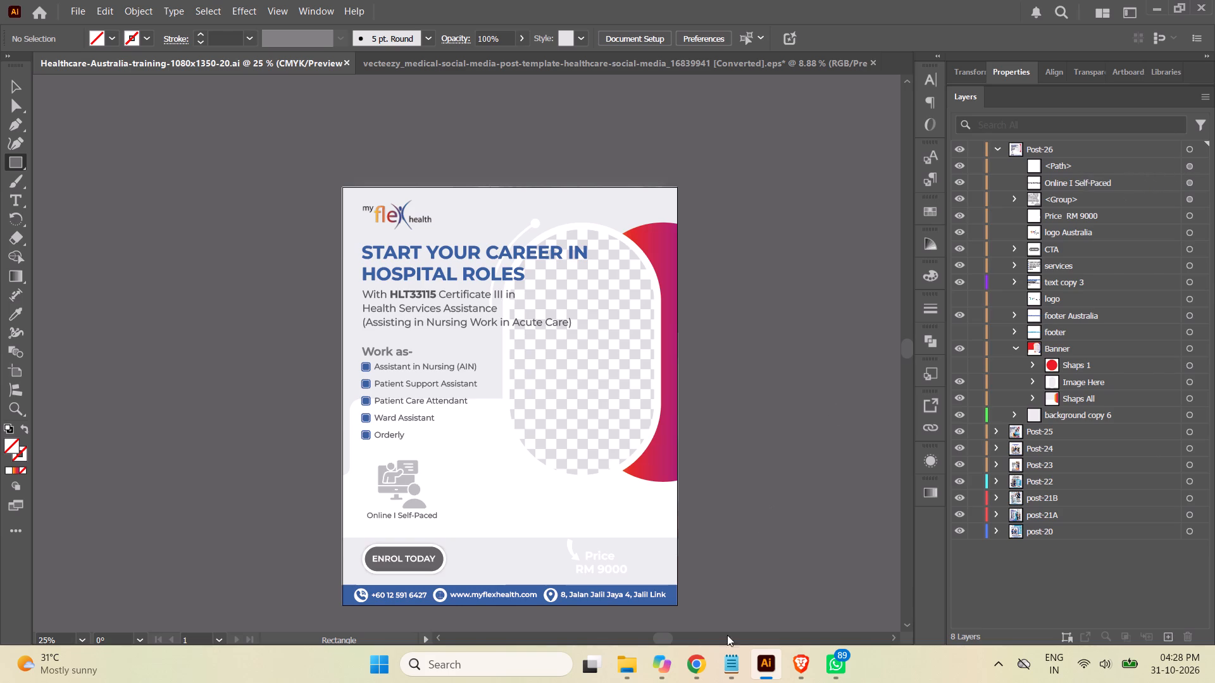
pyautogui.click(696, 665)
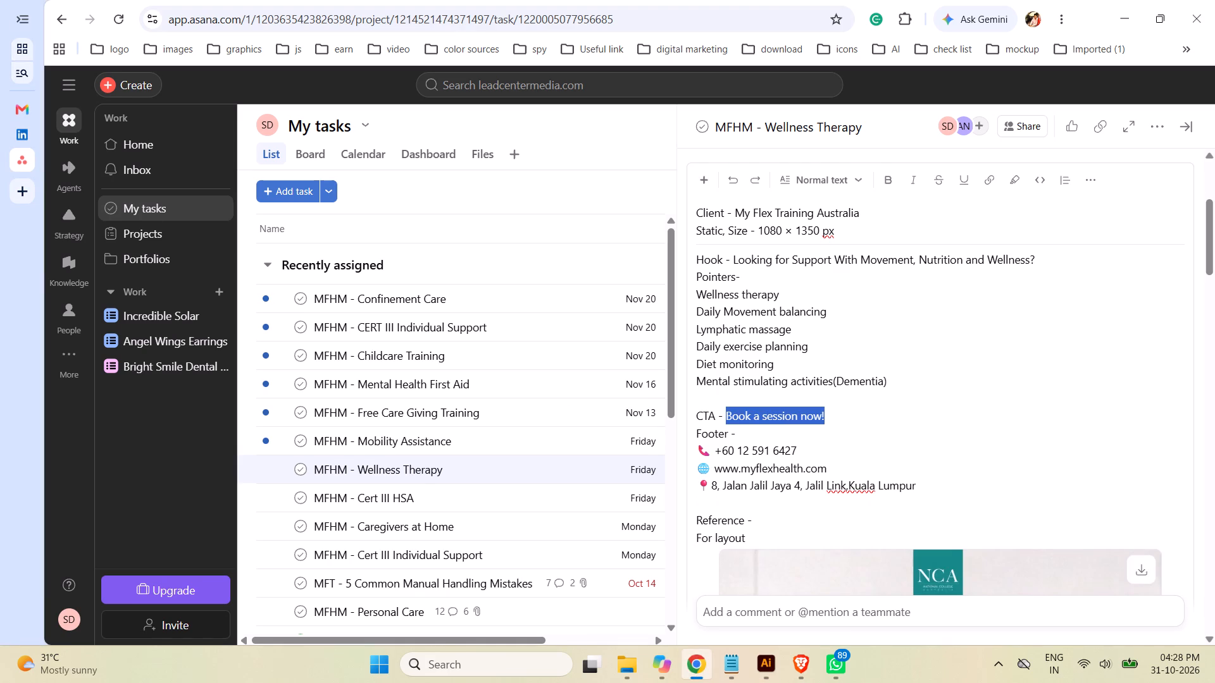
pyautogui.scroll(1, 880, 381)
pyautogui.scroll(-1, 880, 381)
pyautogui.click(766, 663)
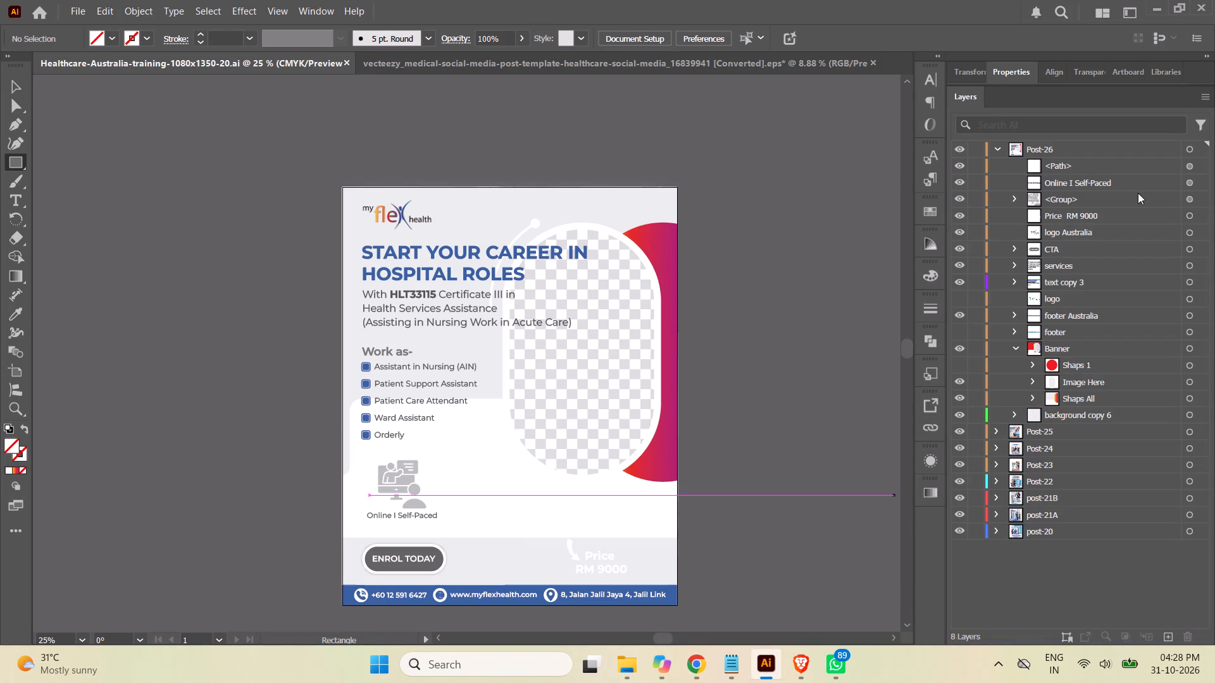
# Delete the arrow path, the "Online I Self-Paced" text and the icon group from the Post-26 layer.
pyautogui.click(1192, 166)
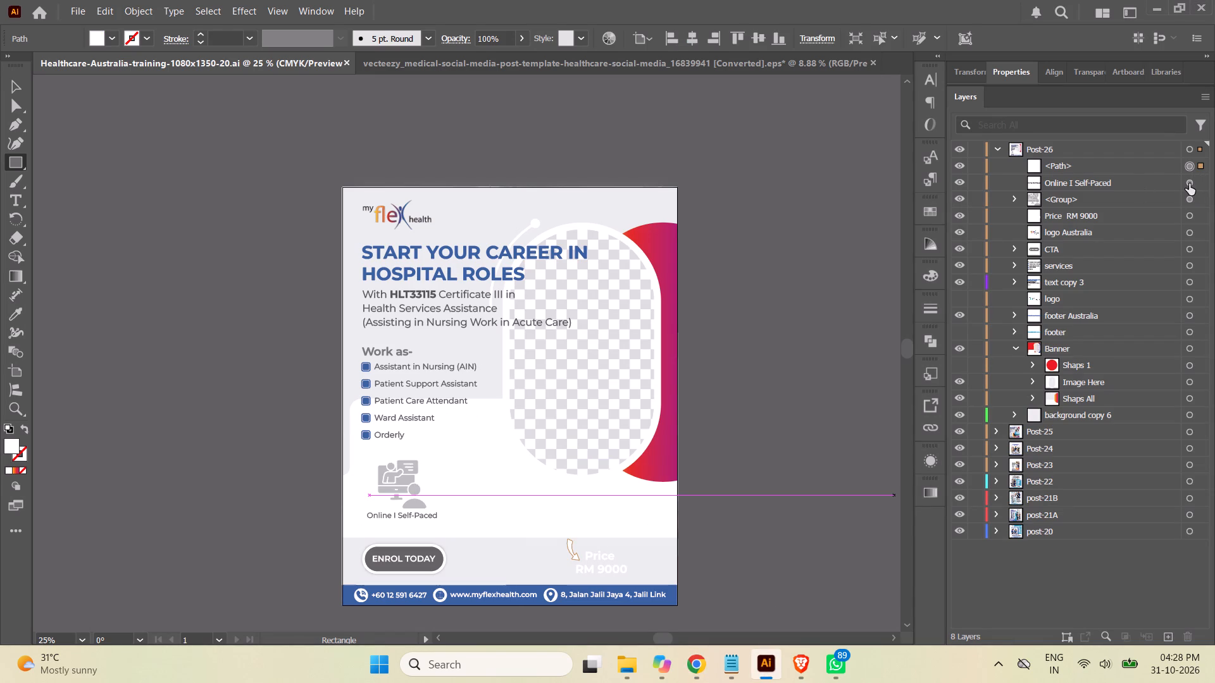
pyautogui.keyDown('shift'); pyautogui.click(1188, 185); pyautogui.keyUp('shift')
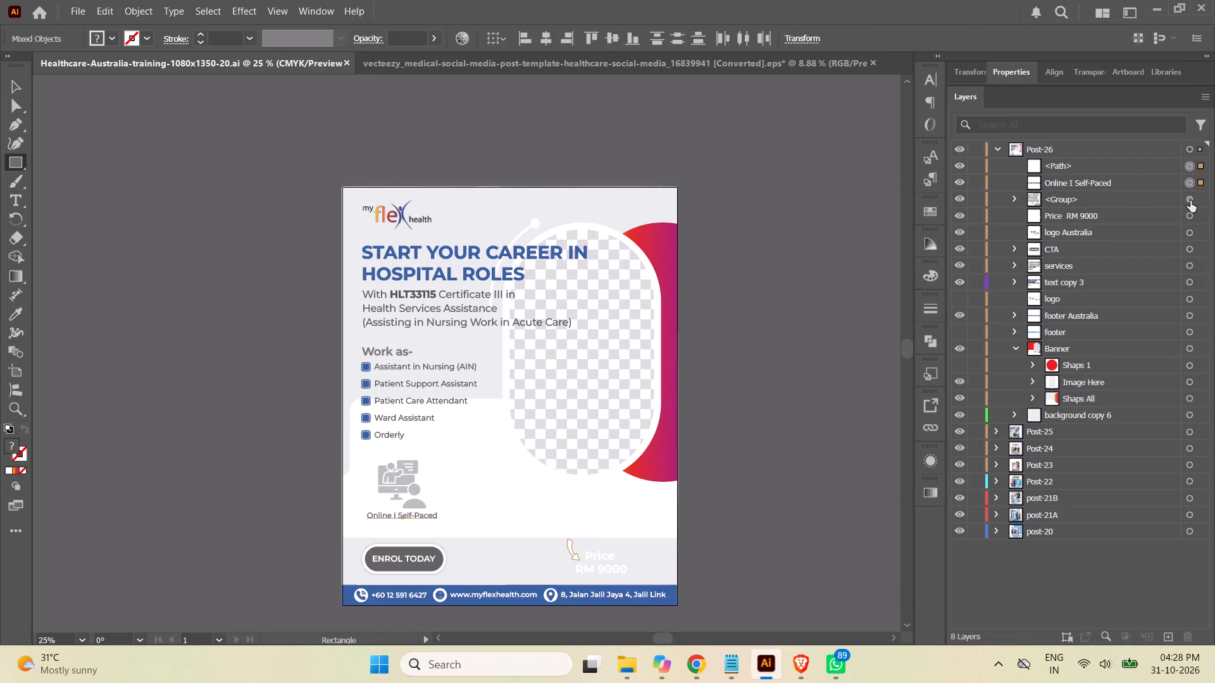
pyautogui.keyDown('shift'); pyautogui.click(1190, 200); pyautogui.keyUp('shift')
pyautogui.click(1143, 166)
pyautogui.keyDown('shift'); pyautogui.click(1138, 198); pyautogui.keyUp('shift')
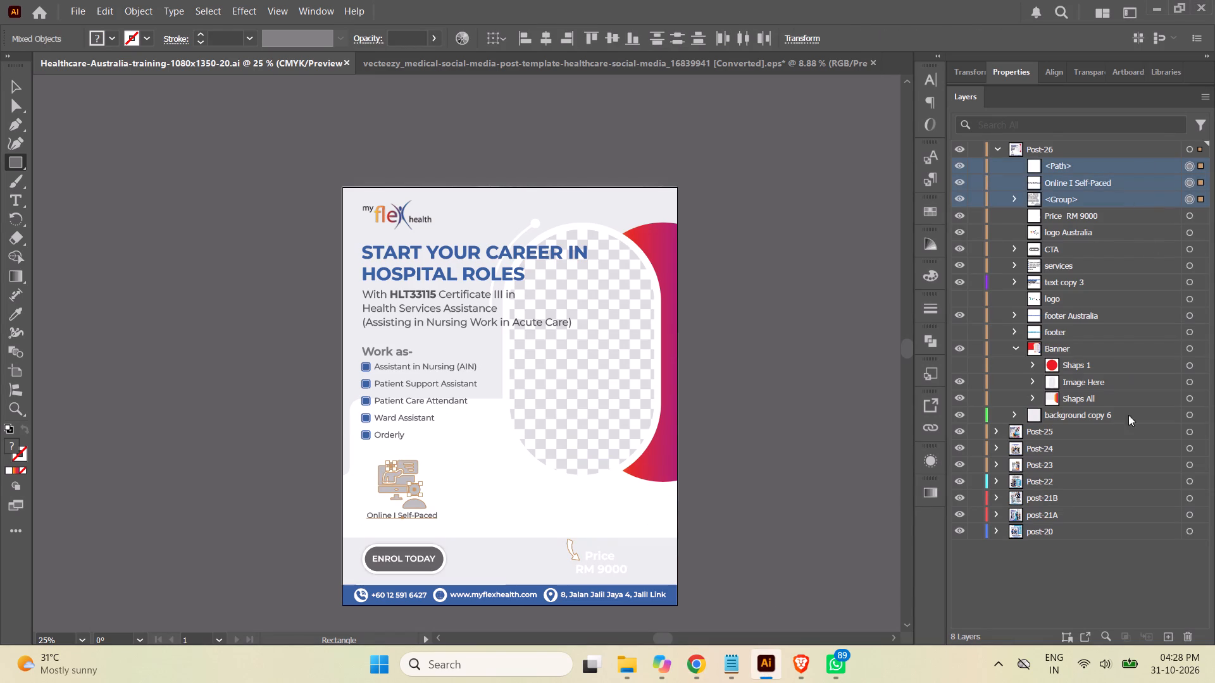
pyautogui.click(1185, 636)
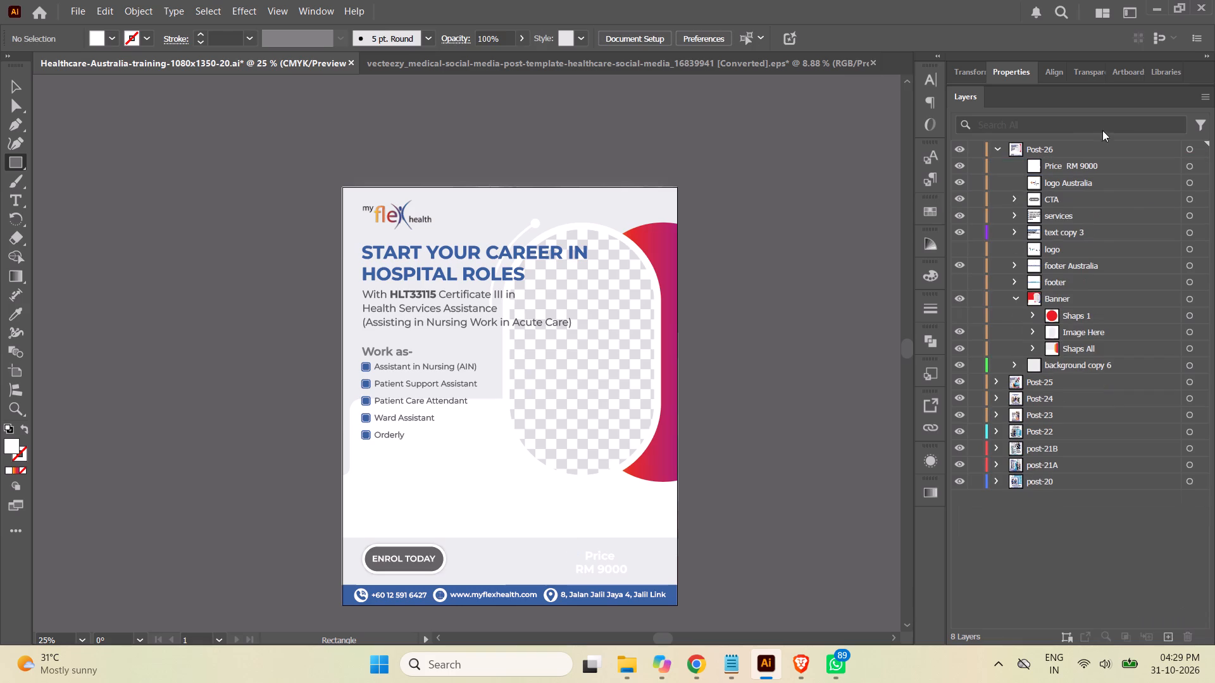
# Delete the "Price RM 9000" text from the Post-26 layer.
pyautogui.click(1188, 166)
pyautogui.click(1114, 167)
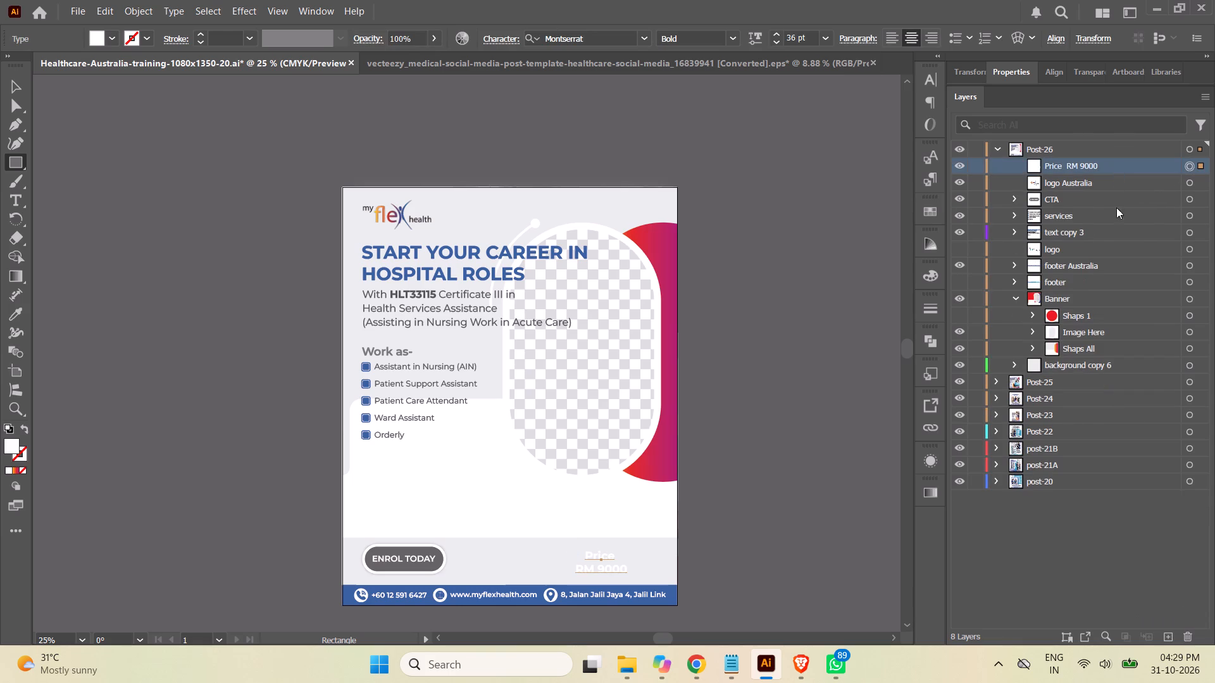
pyautogui.click(1190, 635)
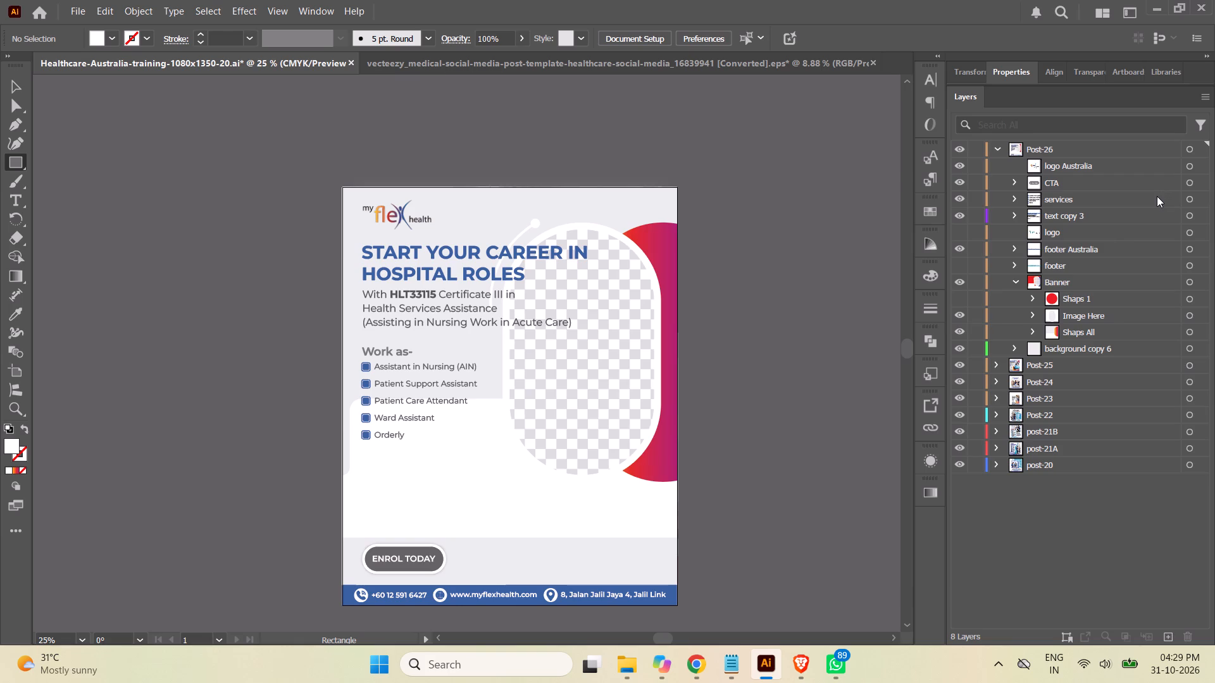
# Replace the "Enrol Today" text in the CTA group with the copied "Book a session now!".
pyautogui.click(1015, 180)
pyautogui.click(1189, 203)
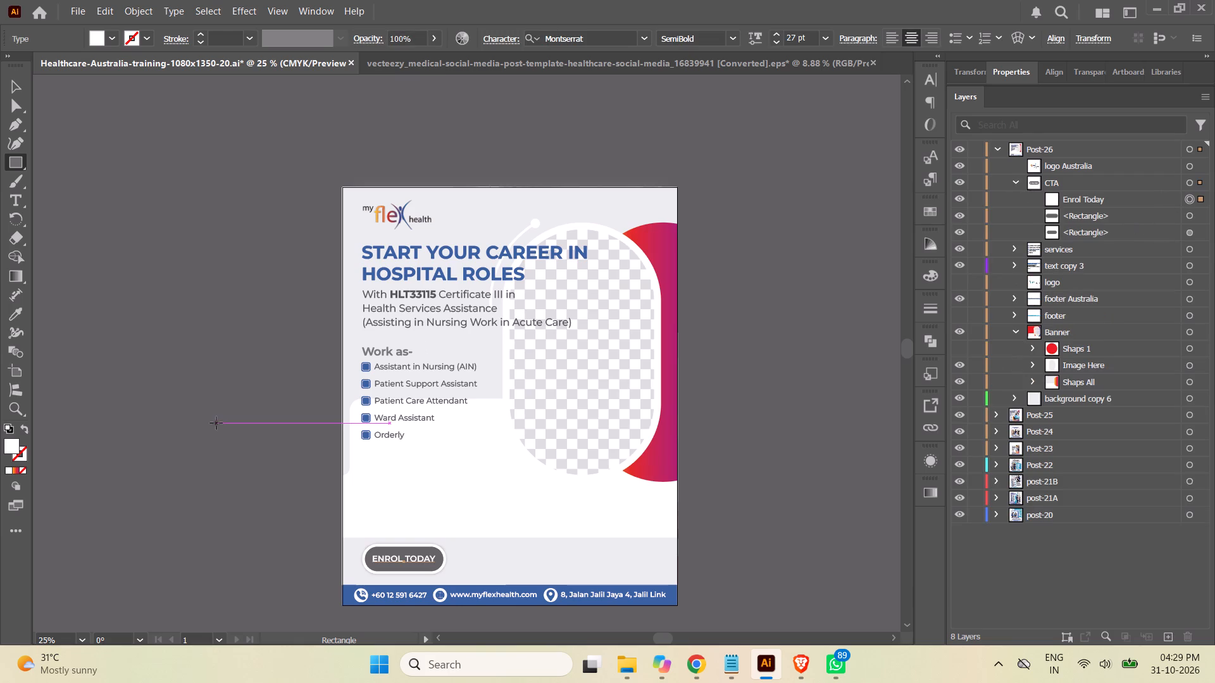
pyautogui.click(15, 201)
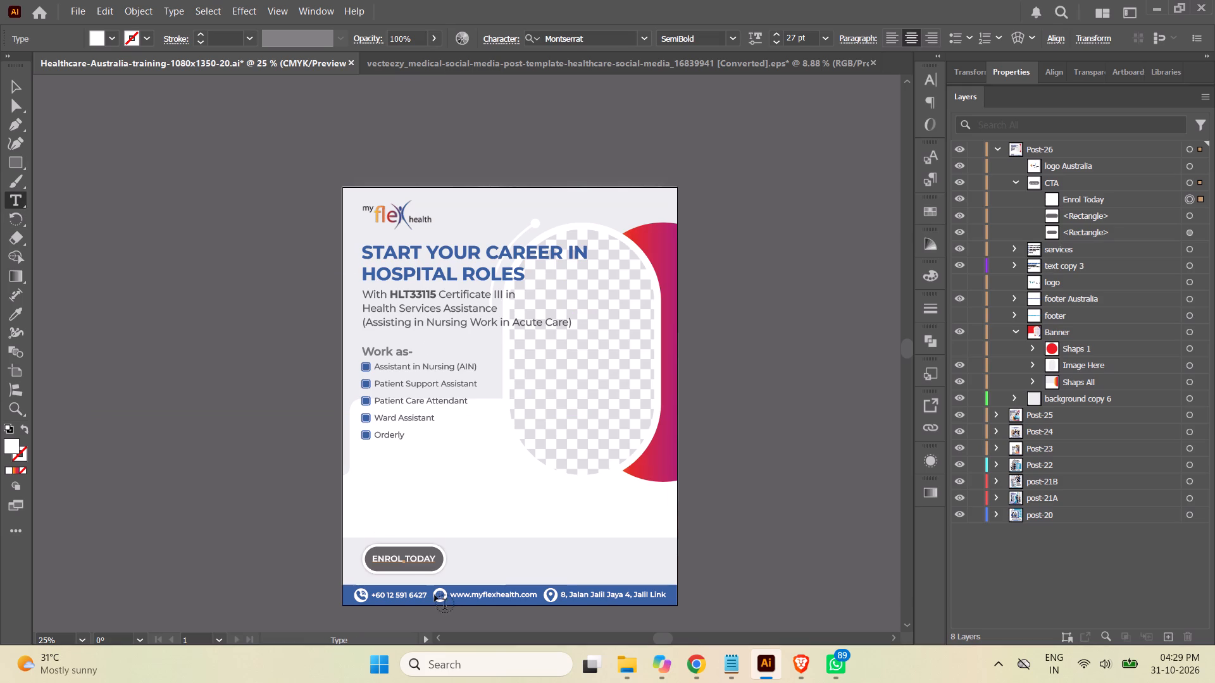
pyautogui.click(396, 560)
pyautogui.hotkey('ctrl', 'a')
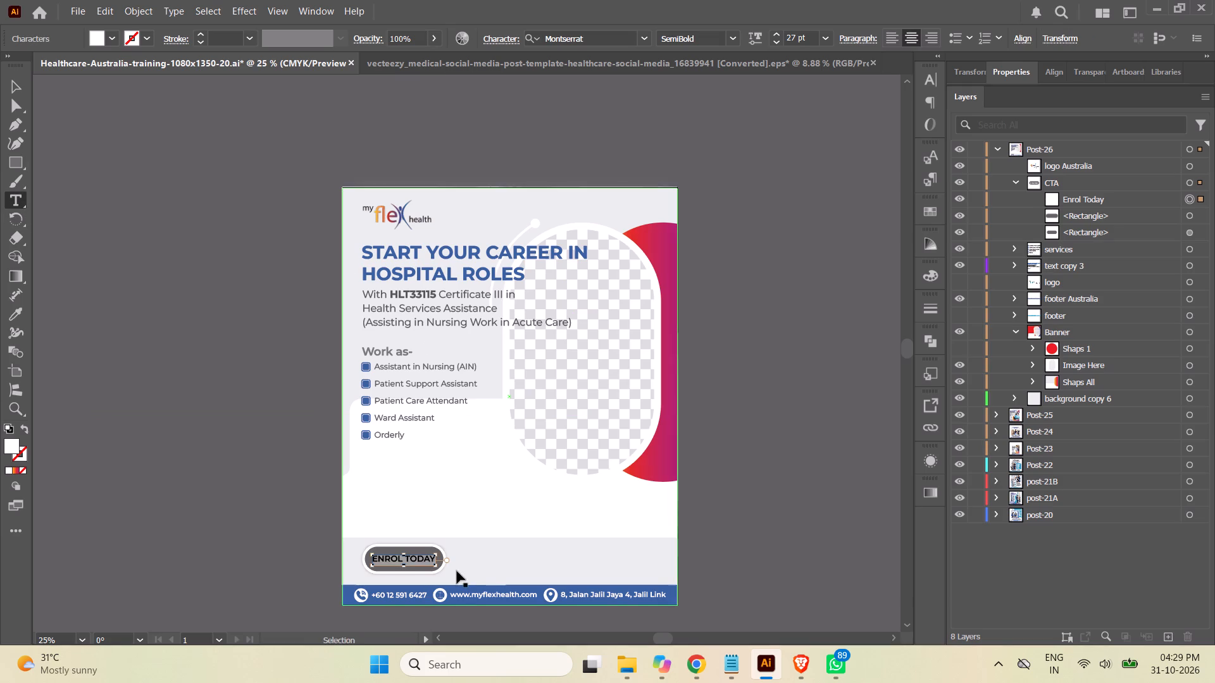
pyautogui.hotkey('ctrl', 'v')
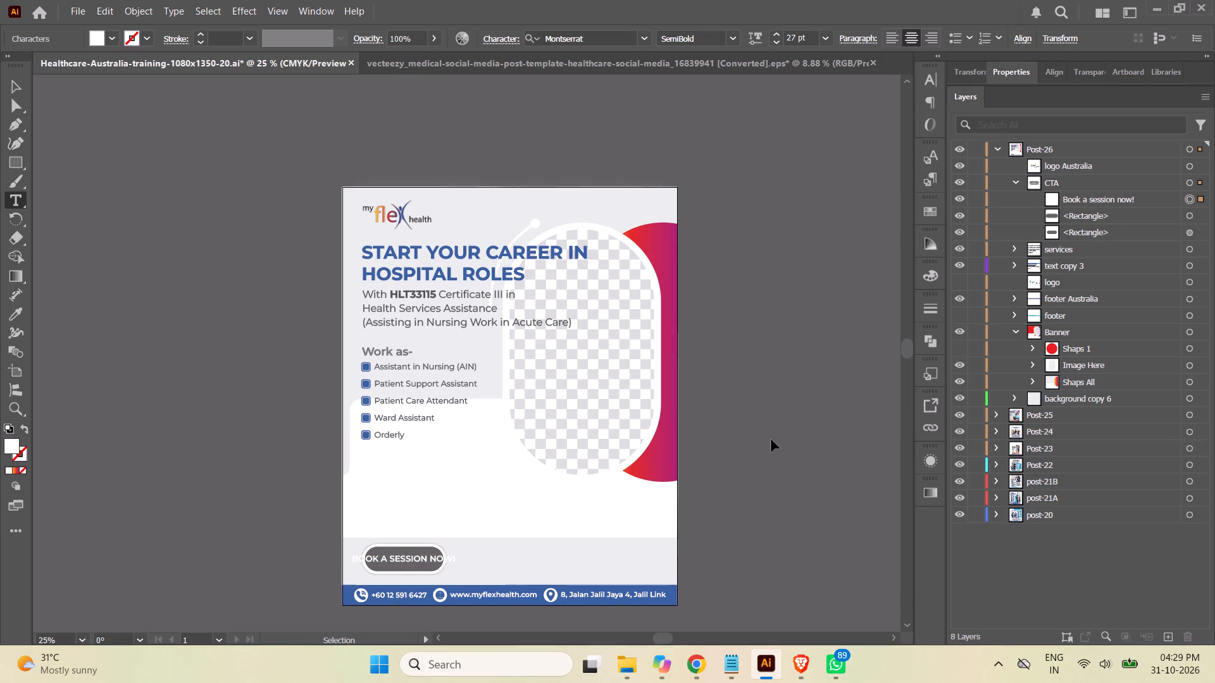
# Widen both rounded rectangles of the CTA button symmetrically about their centre to about 397 px, keeping their height.
pyautogui.hotkey('ctrl', '=')
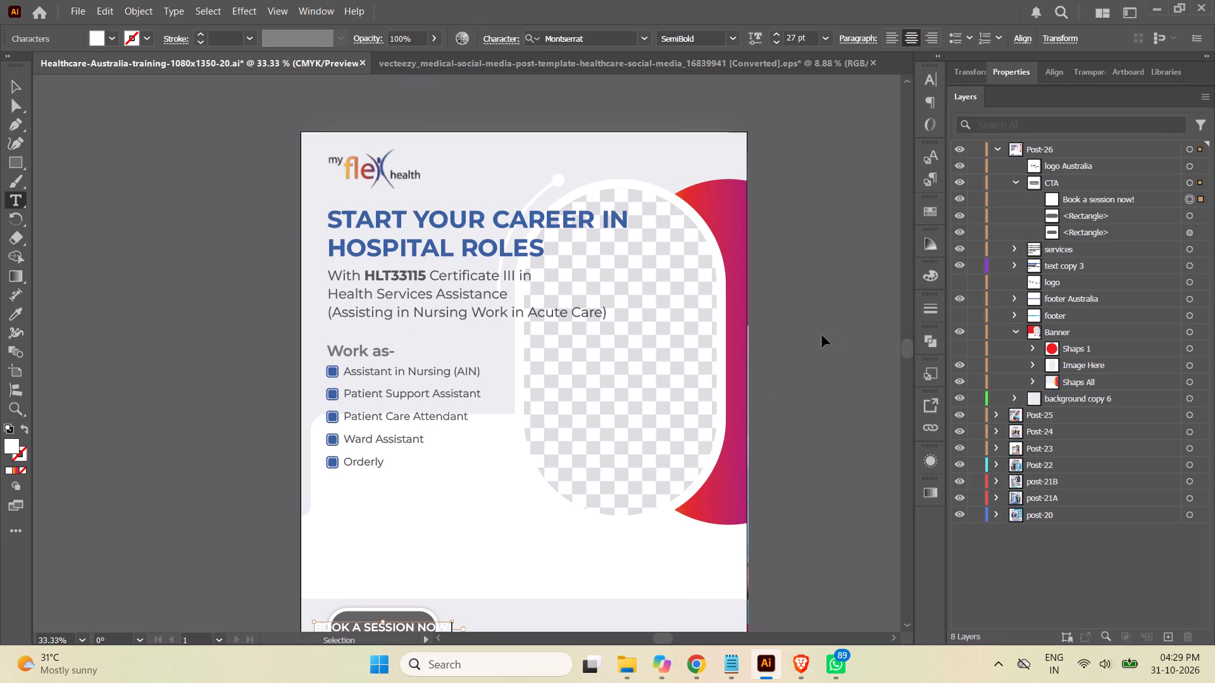
pyautogui.scroll(-3, 822, 337)
pyautogui.scroll(1, 821, 339)
pyautogui.scroll(-7, 819, 340)
pyautogui.scroll(3, 819, 340)
pyautogui.scroll(-2, 819, 341)
pyautogui.scroll(3, 808, 343)
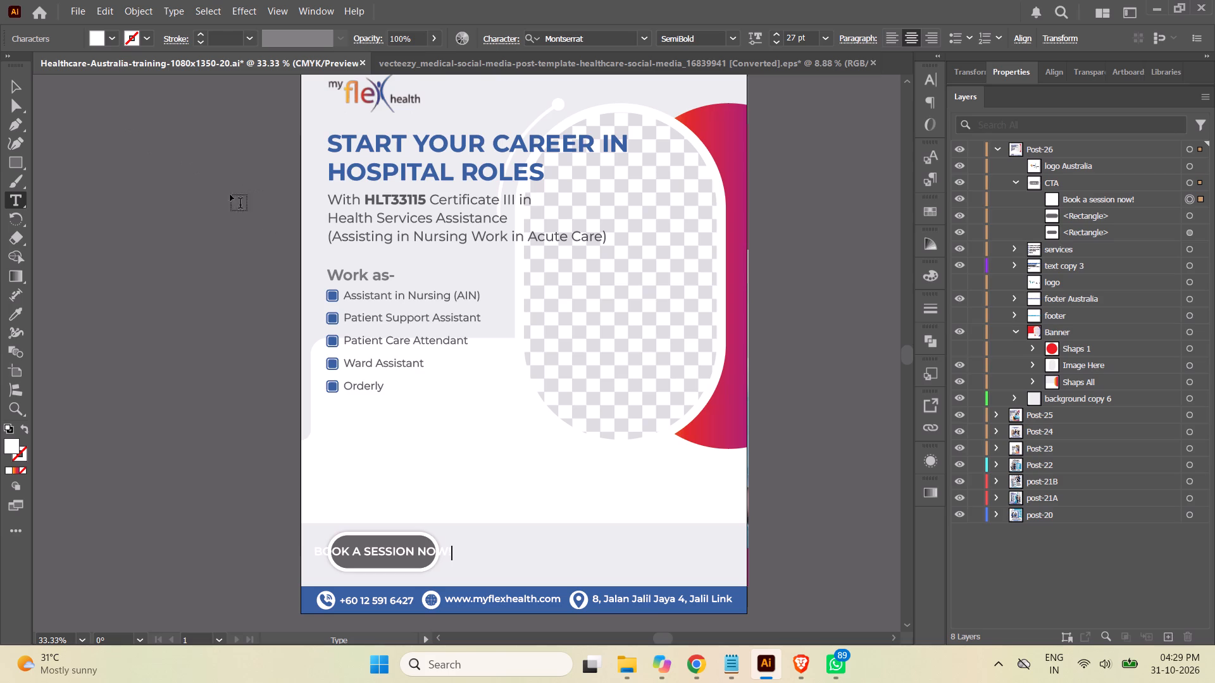
pyautogui.click(3, 89)
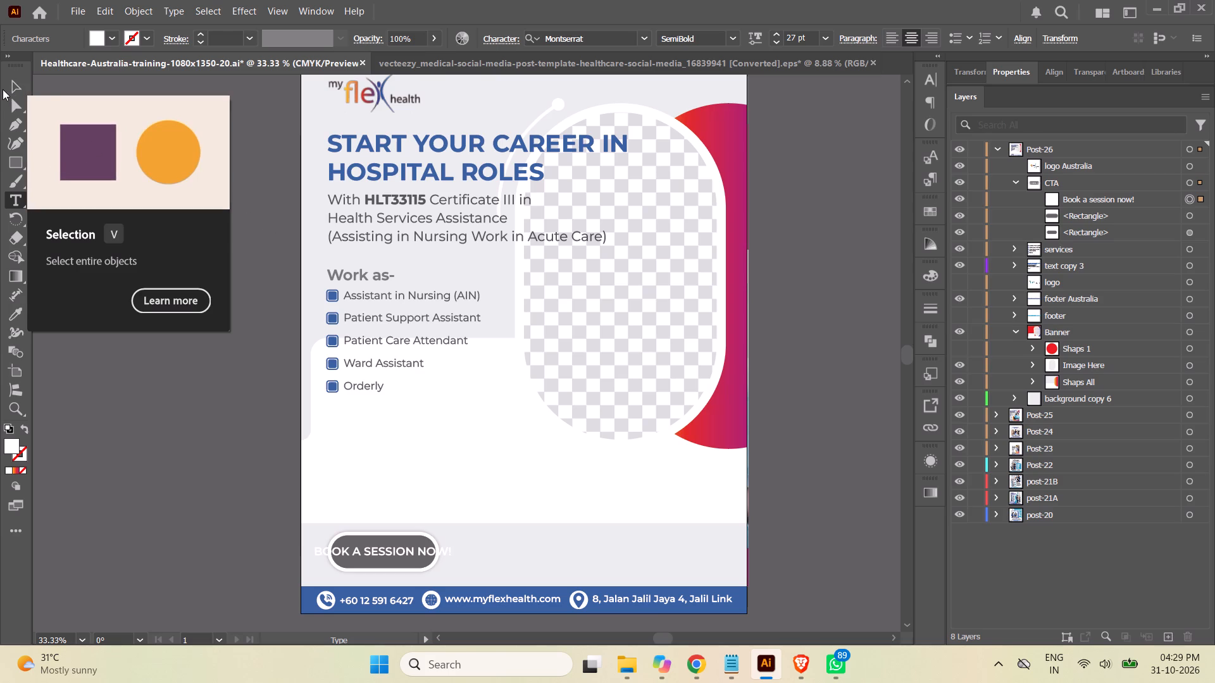
pyautogui.click(1189, 217)
pyautogui.keyDown('shift'); pyautogui.click(1187, 234); pyautogui.keyUp('shift')
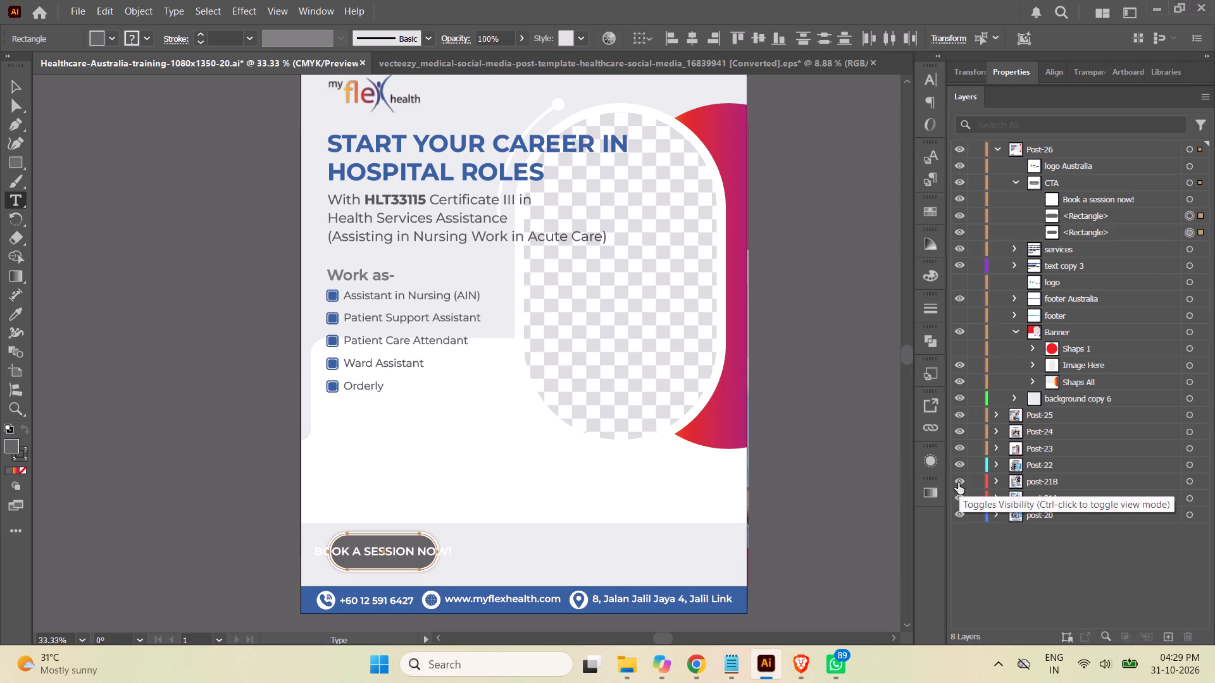
pyautogui.hotkey('ctrl', '=')
pyautogui.hotkey('ctrl', '=')
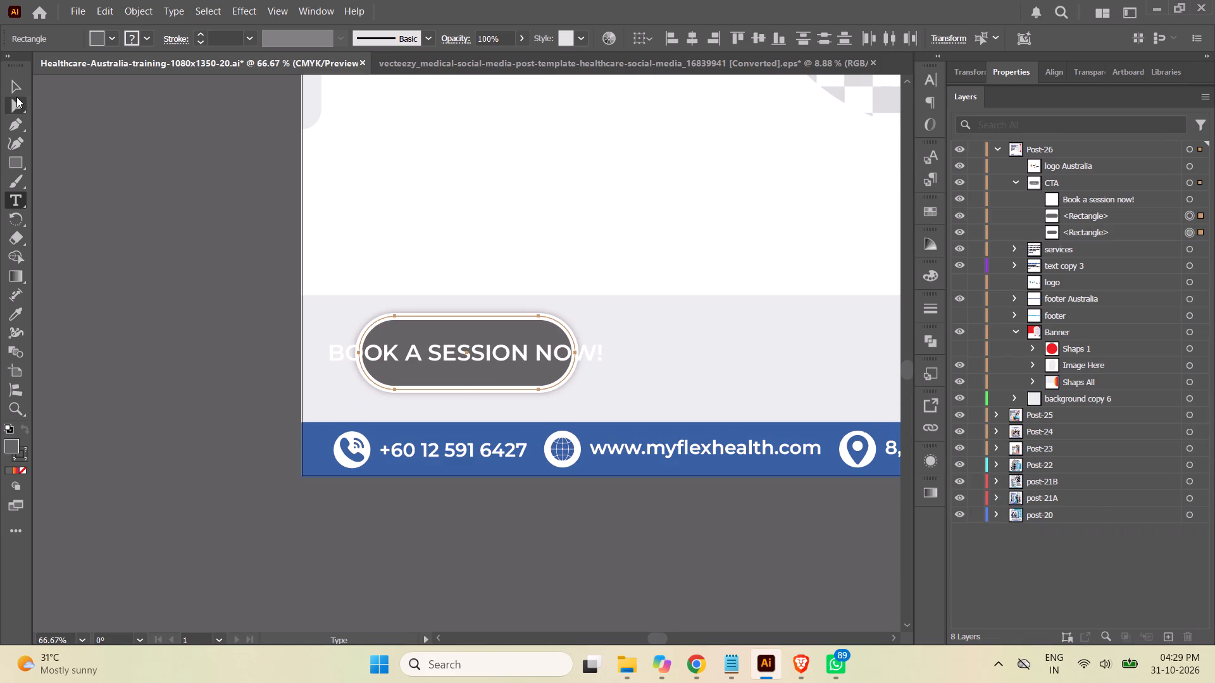
pyautogui.click(17, 88)
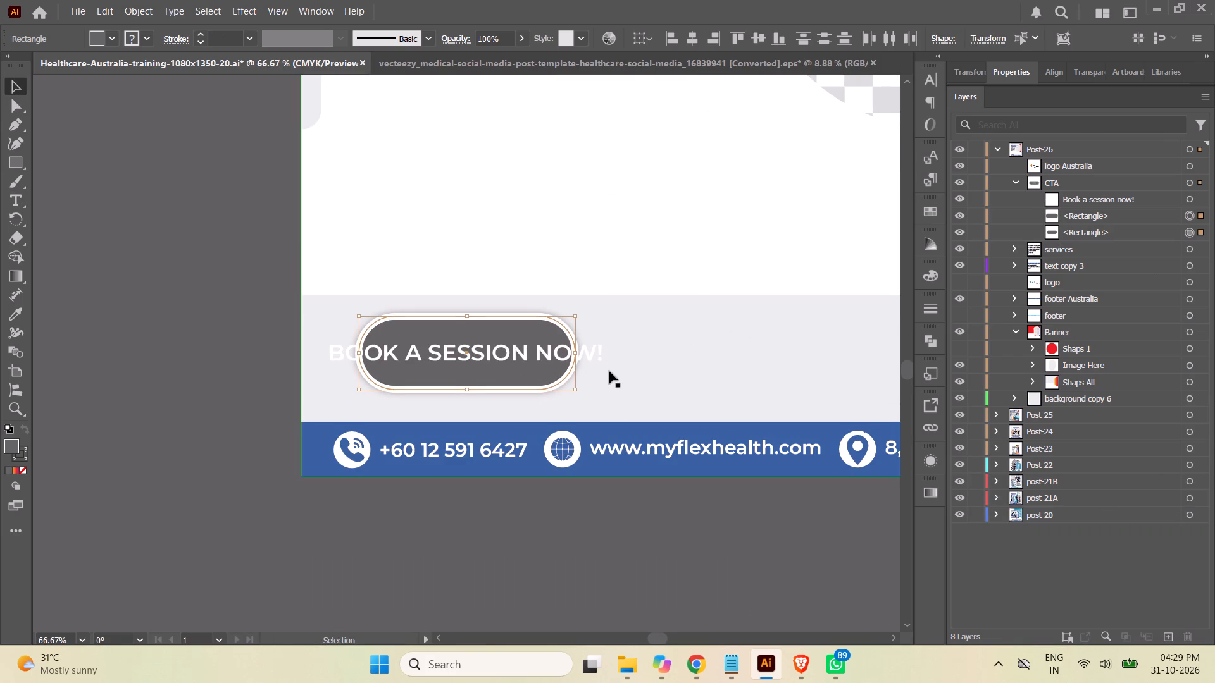
pyautogui.keyDown('alt'); pyautogui.moveTo(575, 353); pyautogui.dragTo(616, 354); pyautogui.keyUp('alt')
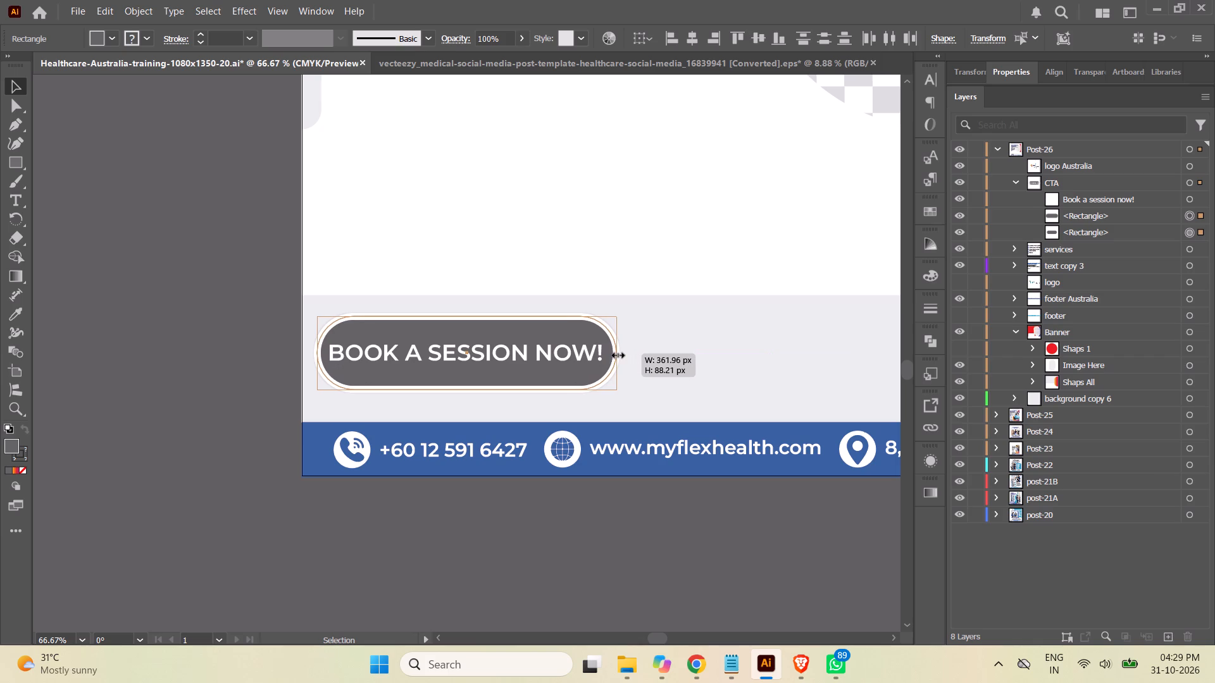
pyautogui.keyDown('alt'); pyautogui.moveTo(616, 354); pyautogui.dragTo(631, 354); pyautogui.keyUp('alt')
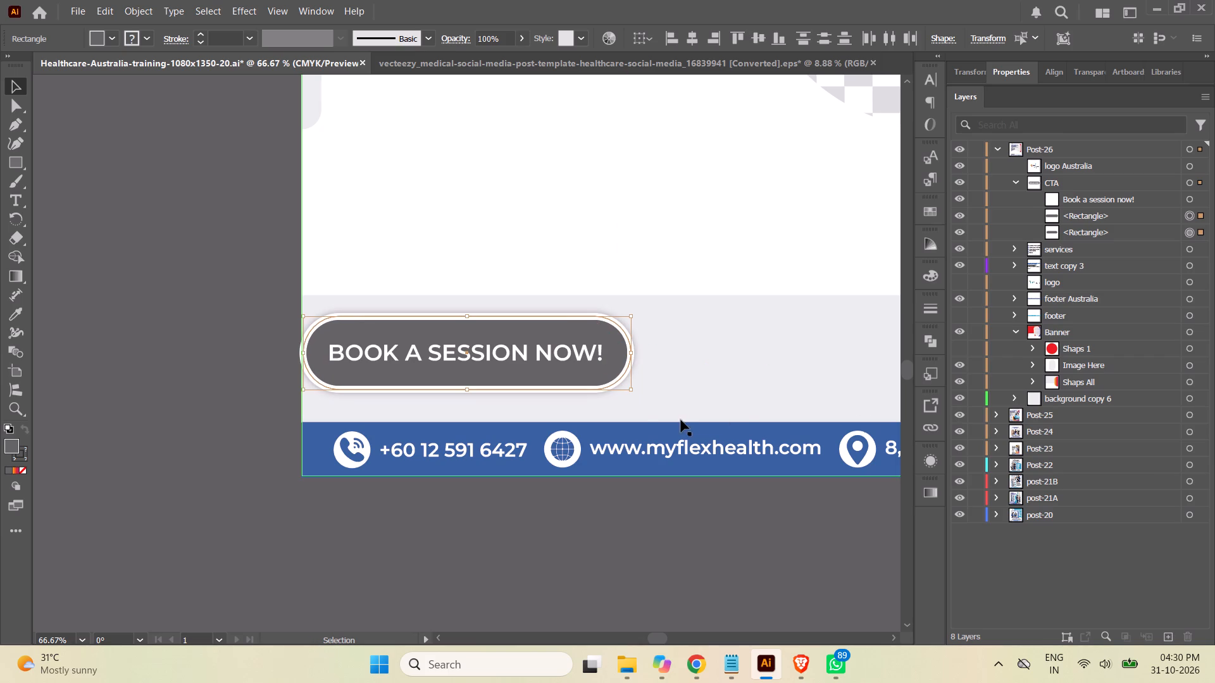
# Select the whole CTA group and examine the widened button's placement on the Post-26 artboard.
pyautogui.click(1016, 181)
pyautogui.click(1188, 182)
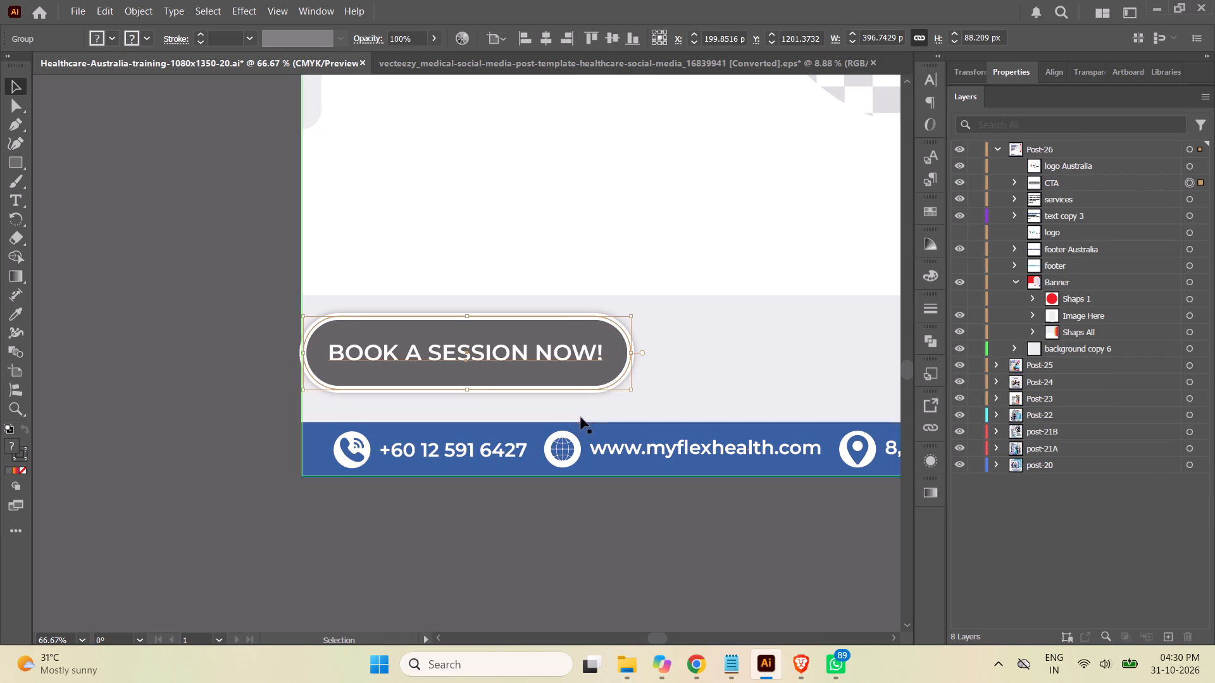
pyautogui.hotkey('ctrl', '-')
pyautogui.hotkey('ctrl', '-')
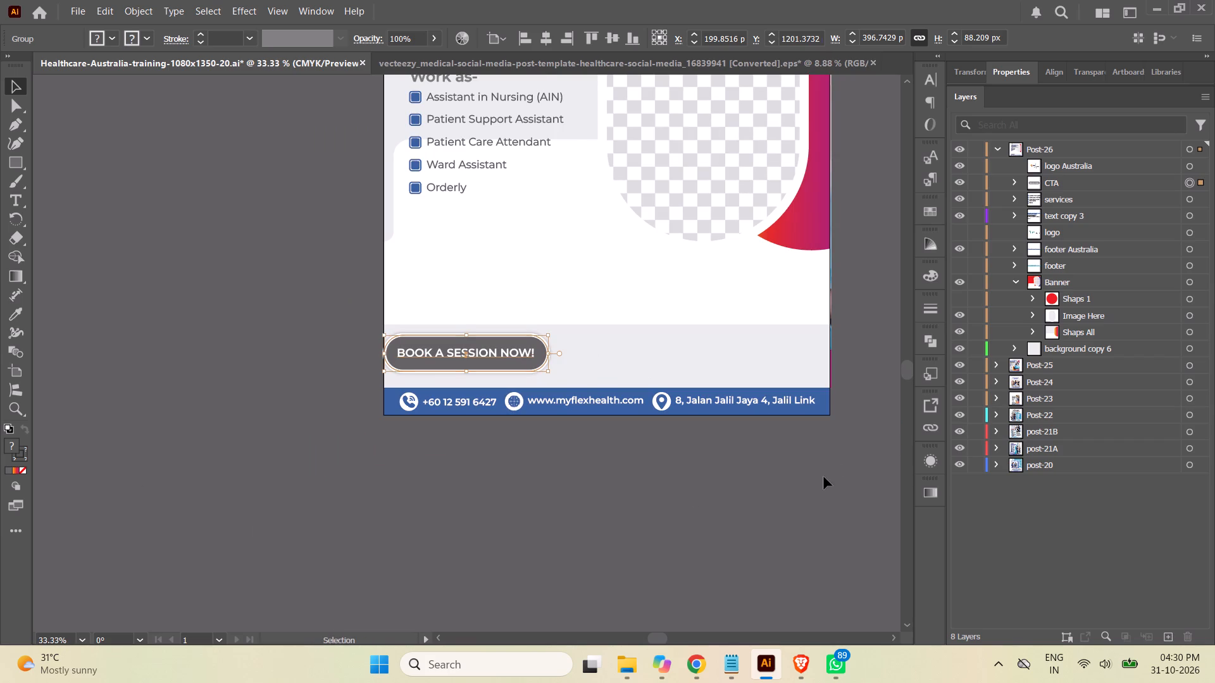
pyautogui.scroll(2, 867, 450)
pyautogui.scroll(-1, 857, 446)
pyautogui.scroll(7, 856, 446)
pyautogui.scroll(-1, 843, 446)
pyautogui.scroll(4, 833, 443)
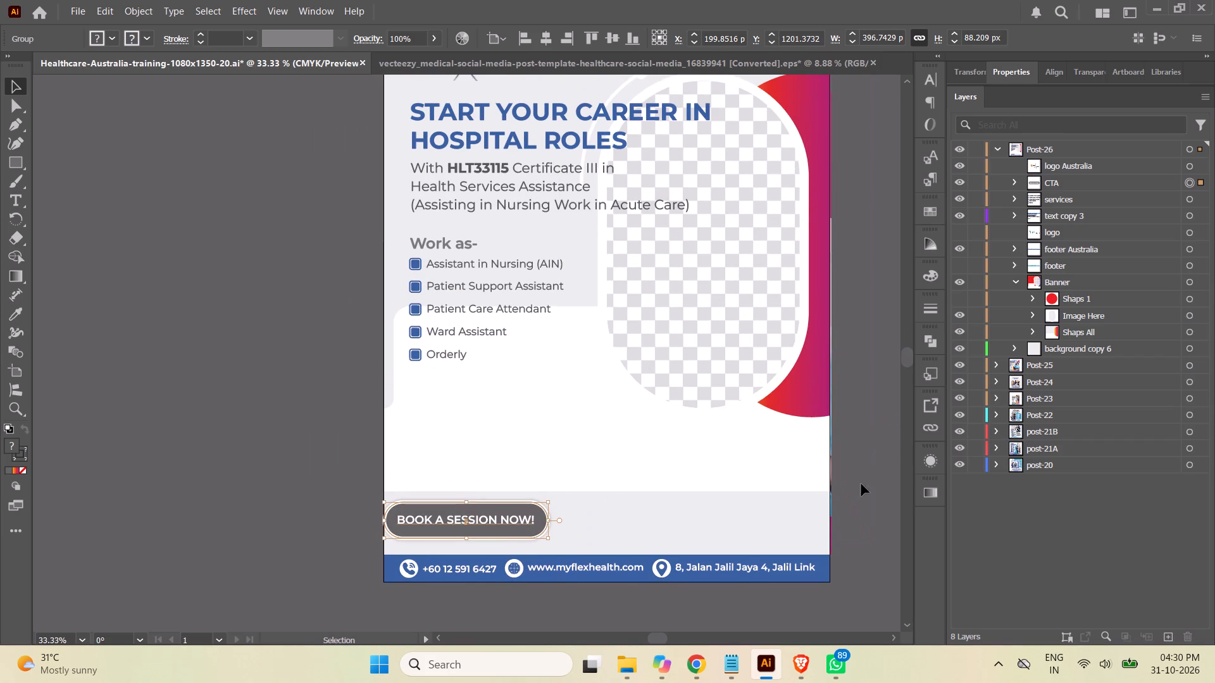
pyautogui.doubleClick(893, 640)
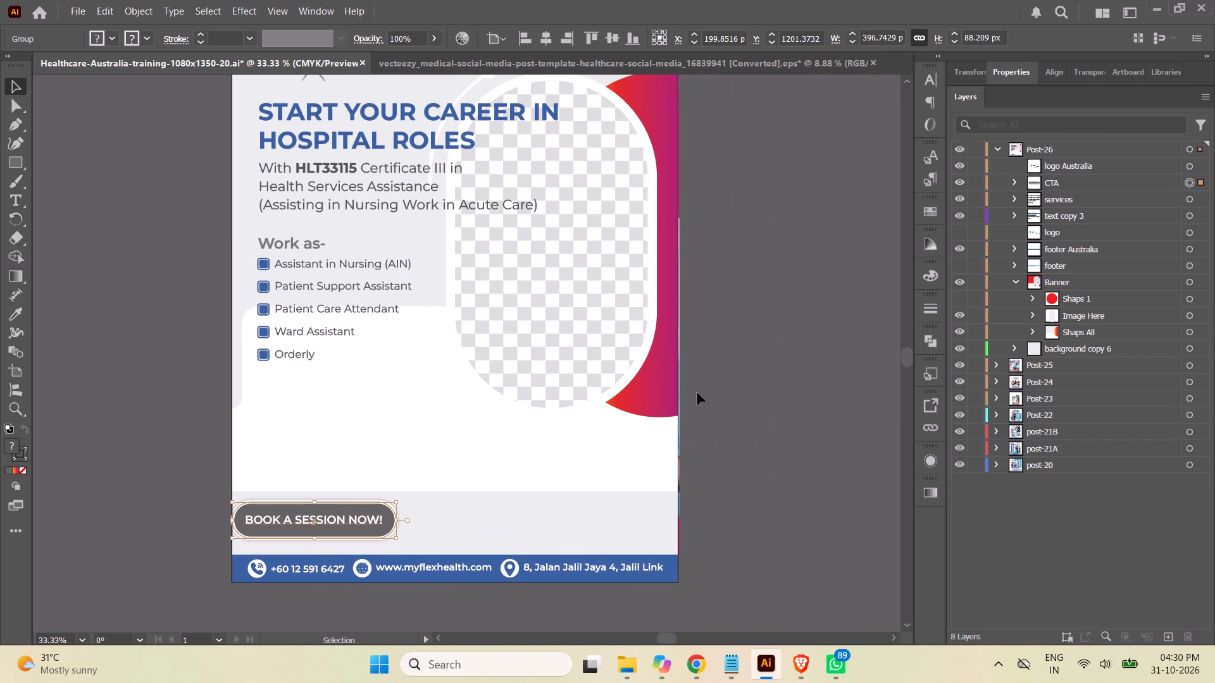
# Hide the Post-26 layer so that the Post-25 artwork underneath can be seen.
pyautogui.click(961, 366)
pyautogui.click(961, 366)
pyautogui.click(999, 149)
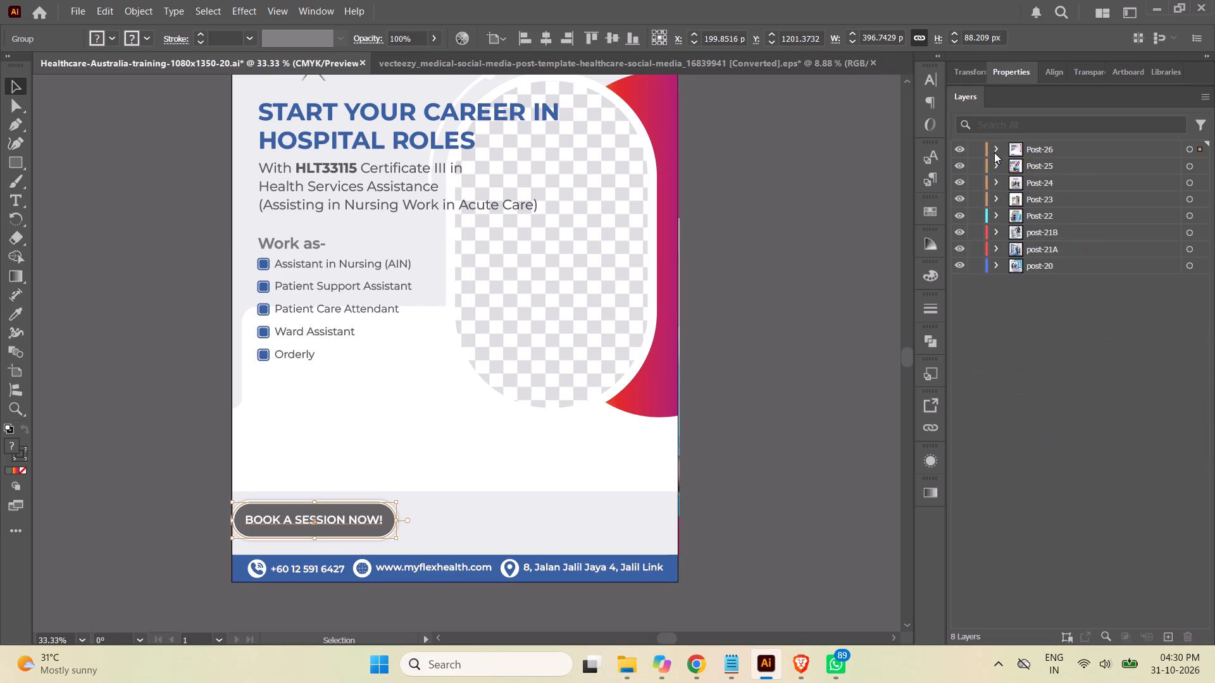
pyautogui.click(959, 148)
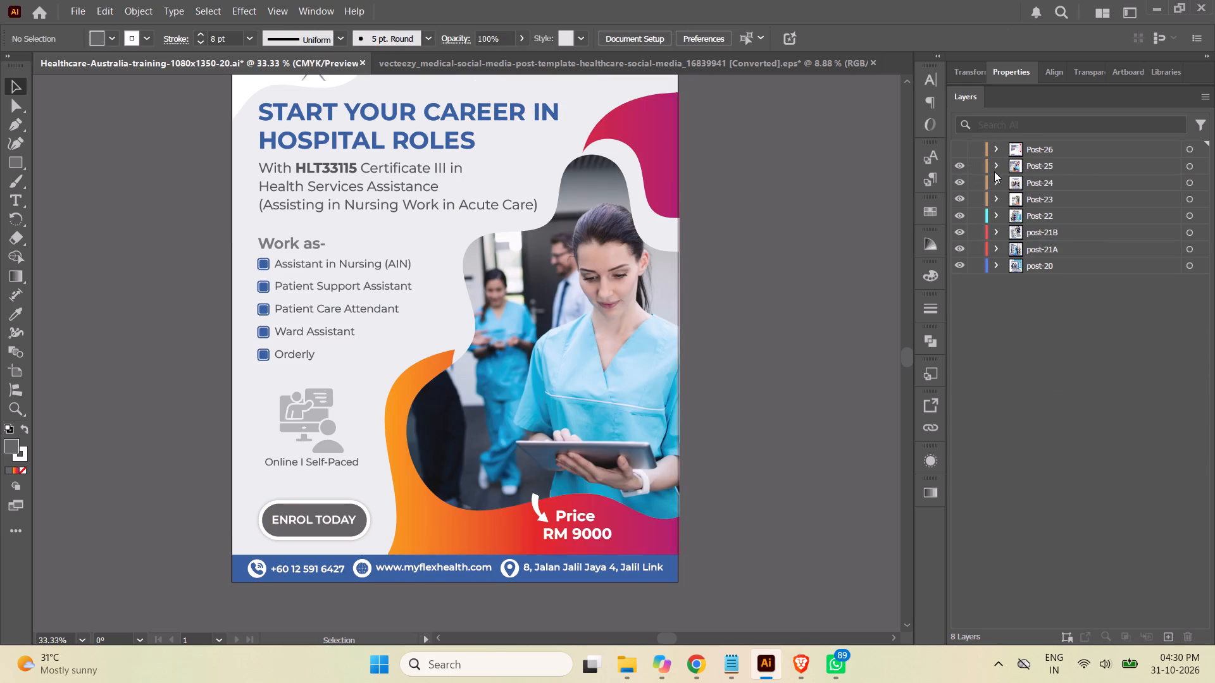
# Select the background artwork group in the Post-22 layer and examine how it lines up with the artboard edges.
pyautogui.scroll(6, 796, 275)
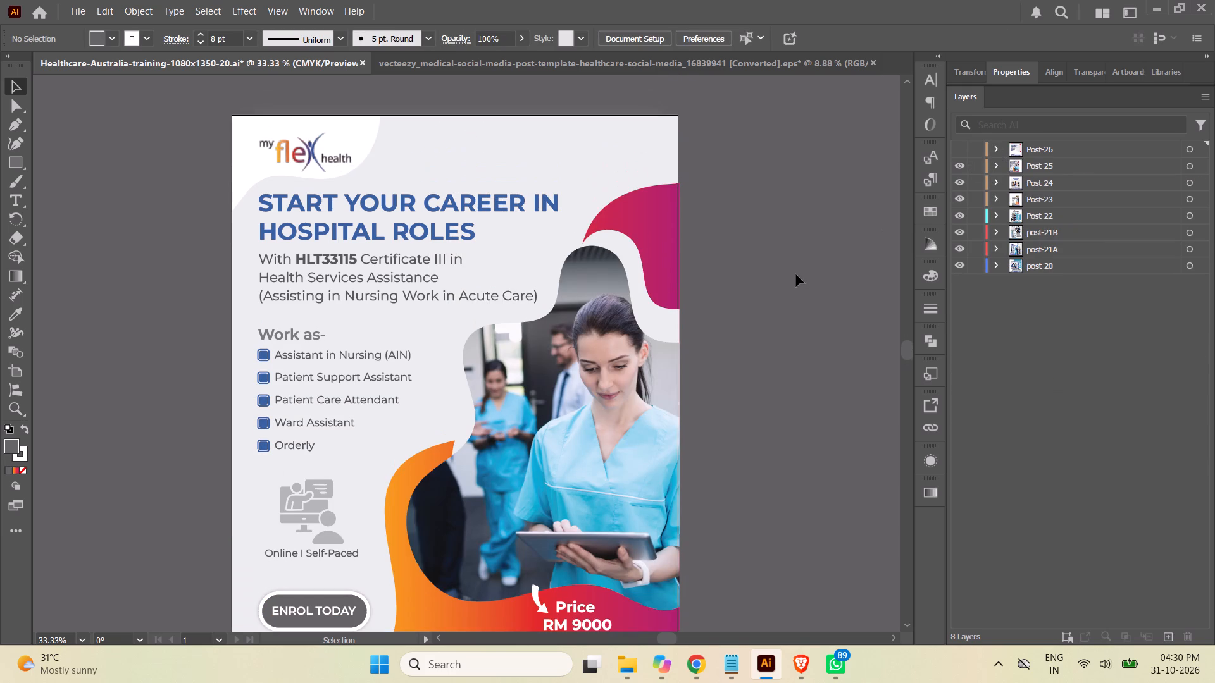
pyautogui.scroll(-2, 1051, 208)
pyautogui.click(995, 212)
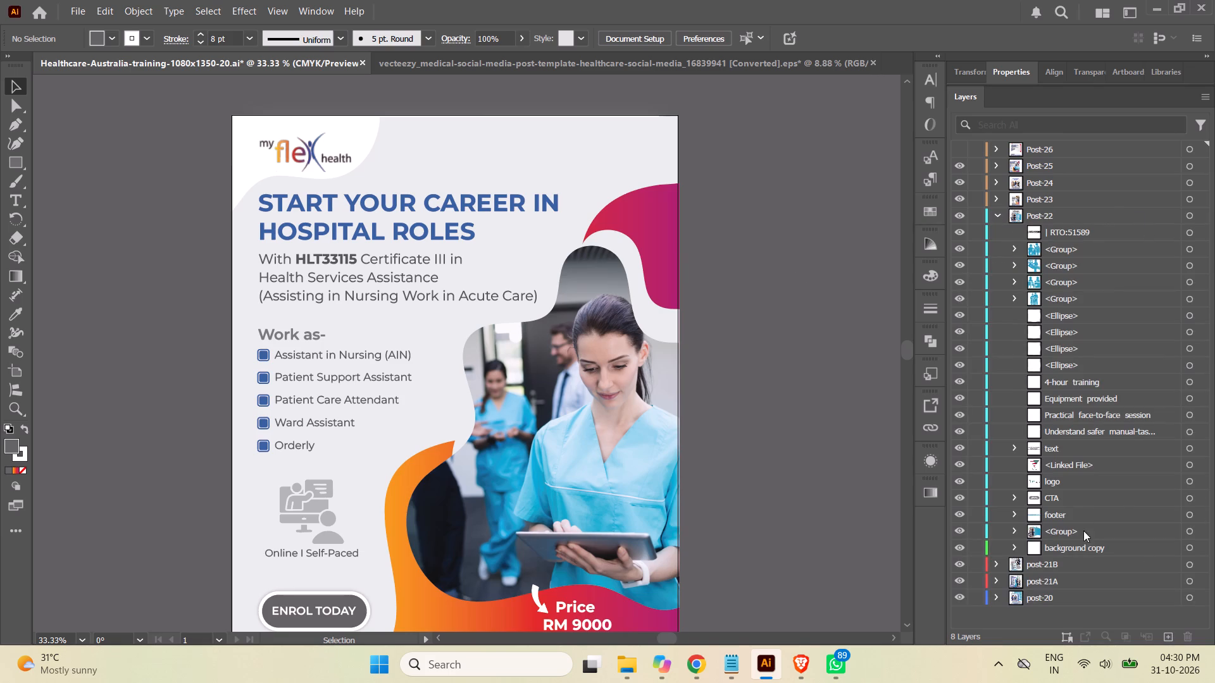
pyautogui.click(1190, 535)
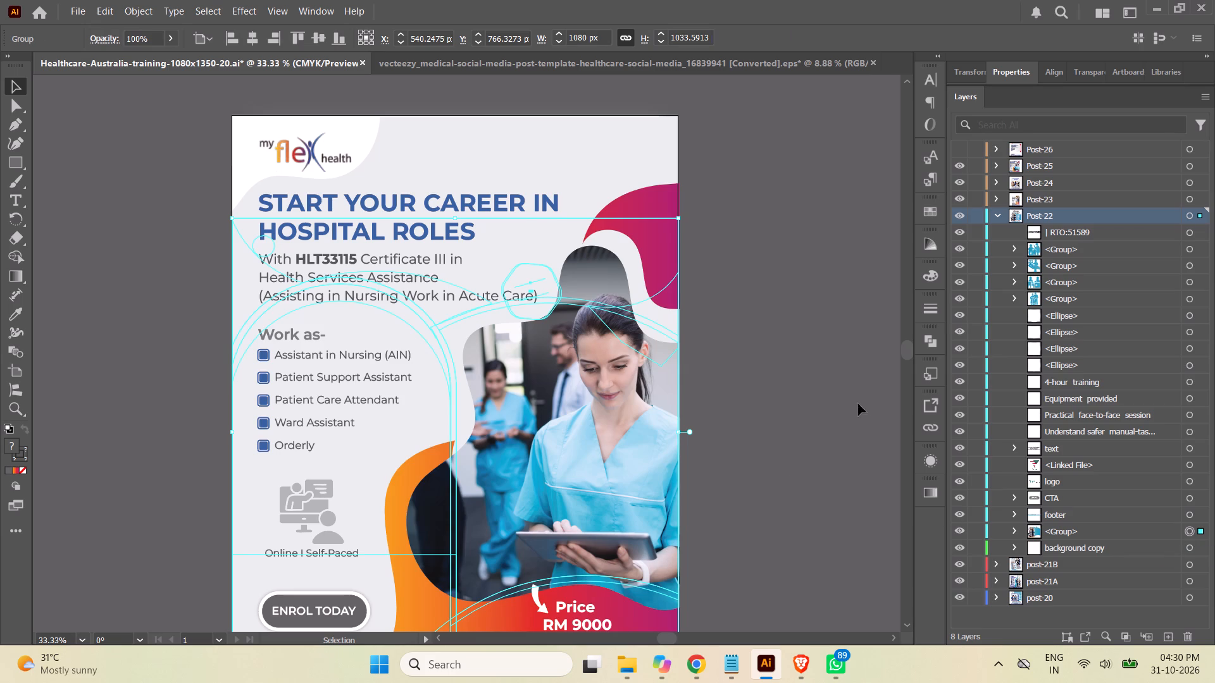
pyautogui.scroll(-4, 824, 403)
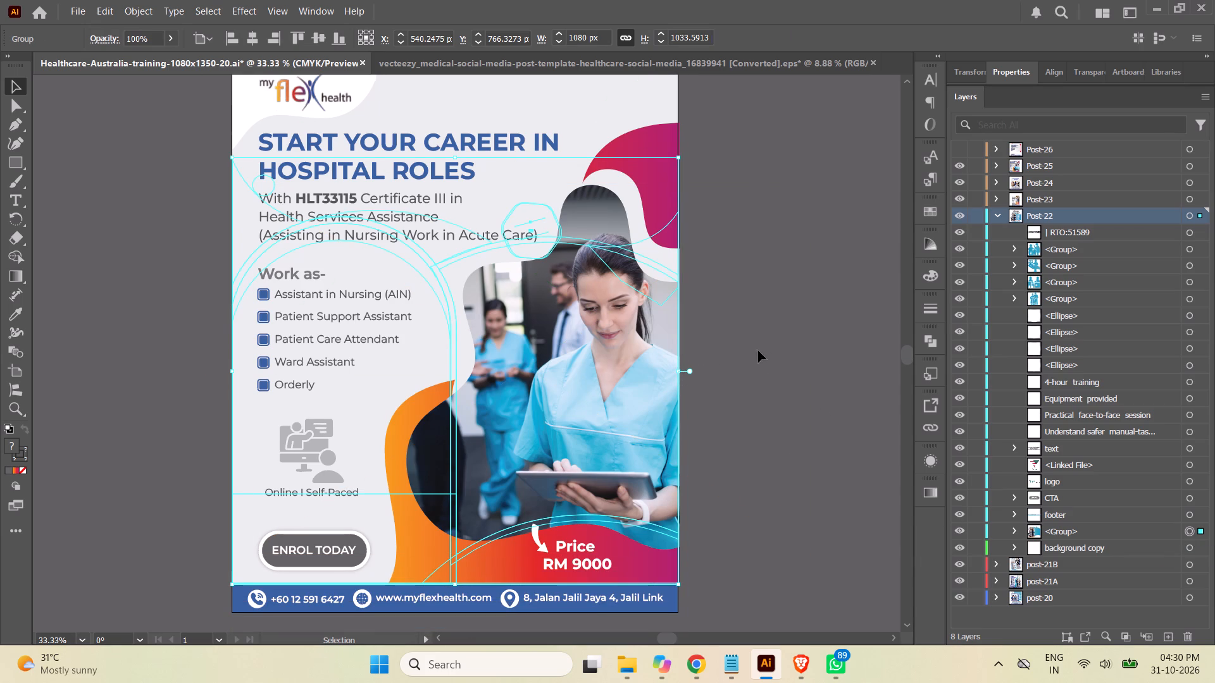
pyautogui.hotkey('ctrl', '=')
pyautogui.hotkey('ctrl', '=')
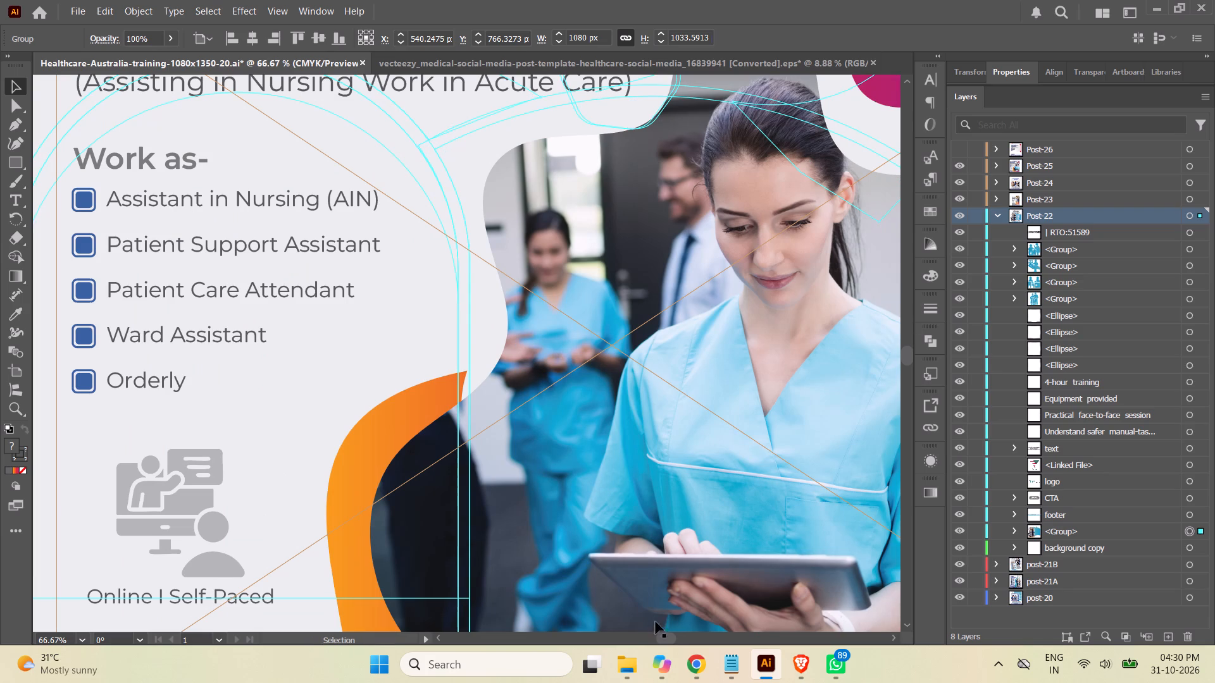
pyautogui.moveTo(671, 636); pyautogui.dragTo(681, 638)
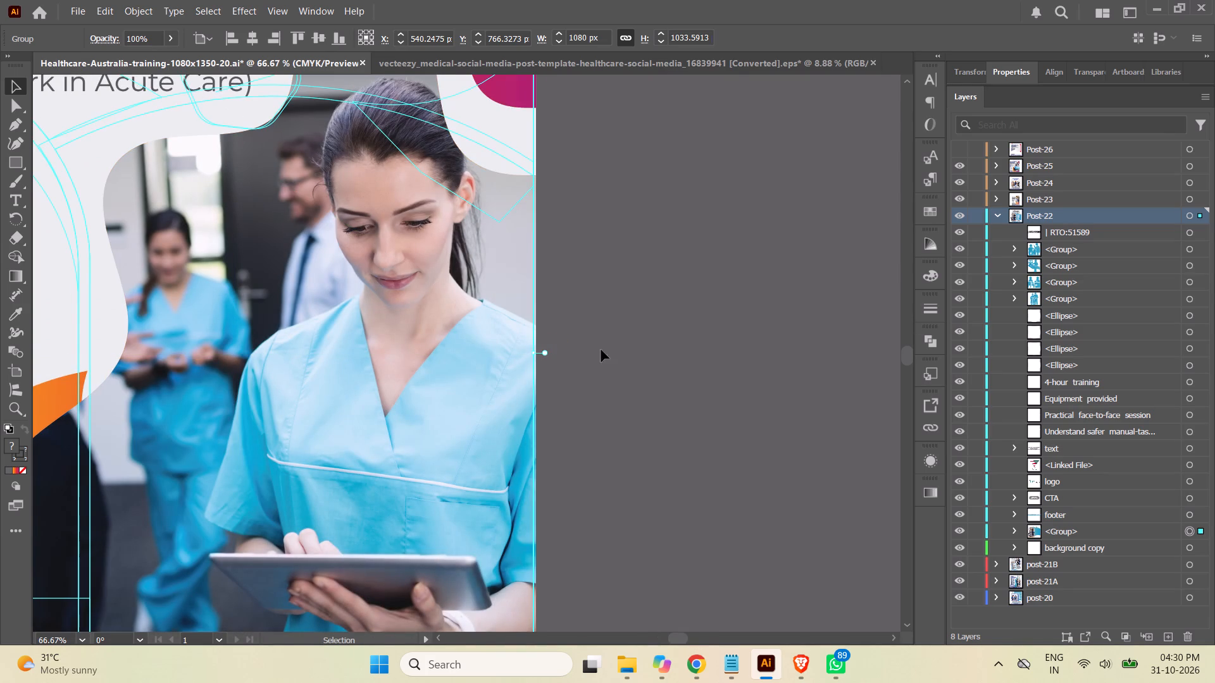
pyautogui.click(995, 215)
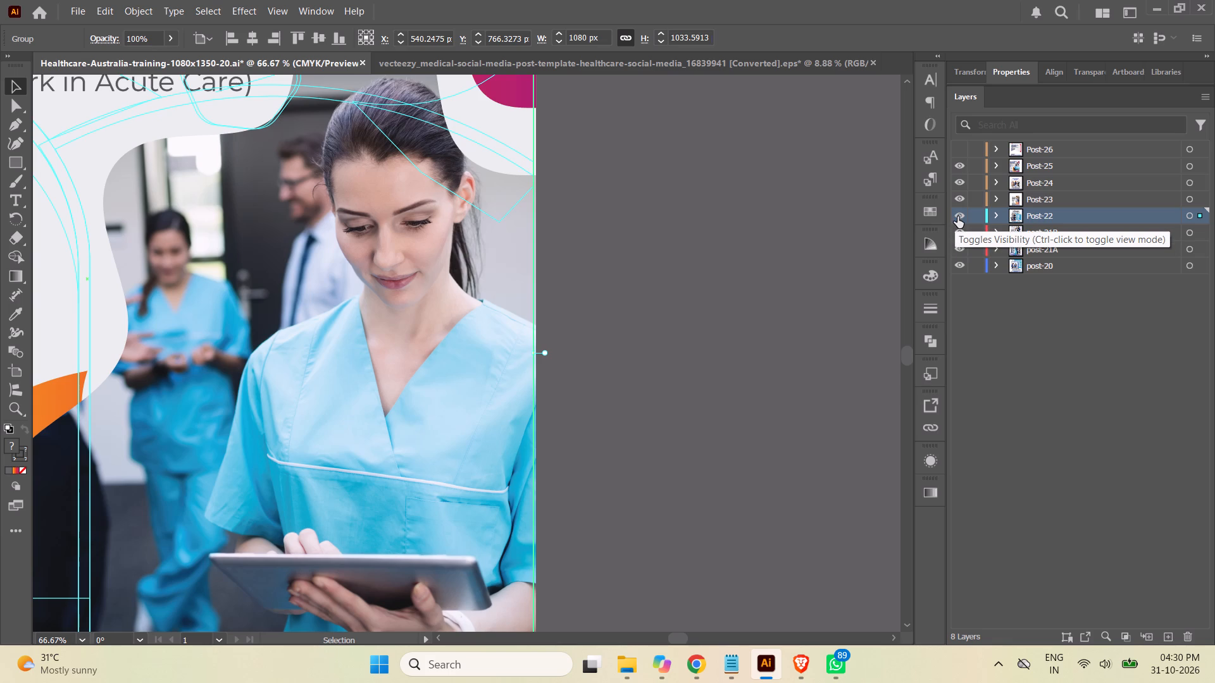
# Hide the Post-24, Post-23, Post-22, post-21B, post-21A and post-20 layers, leaving only Post-25 showing.
pyautogui.moveTo(961, 186); pyautogui.dragTo(963, 241)
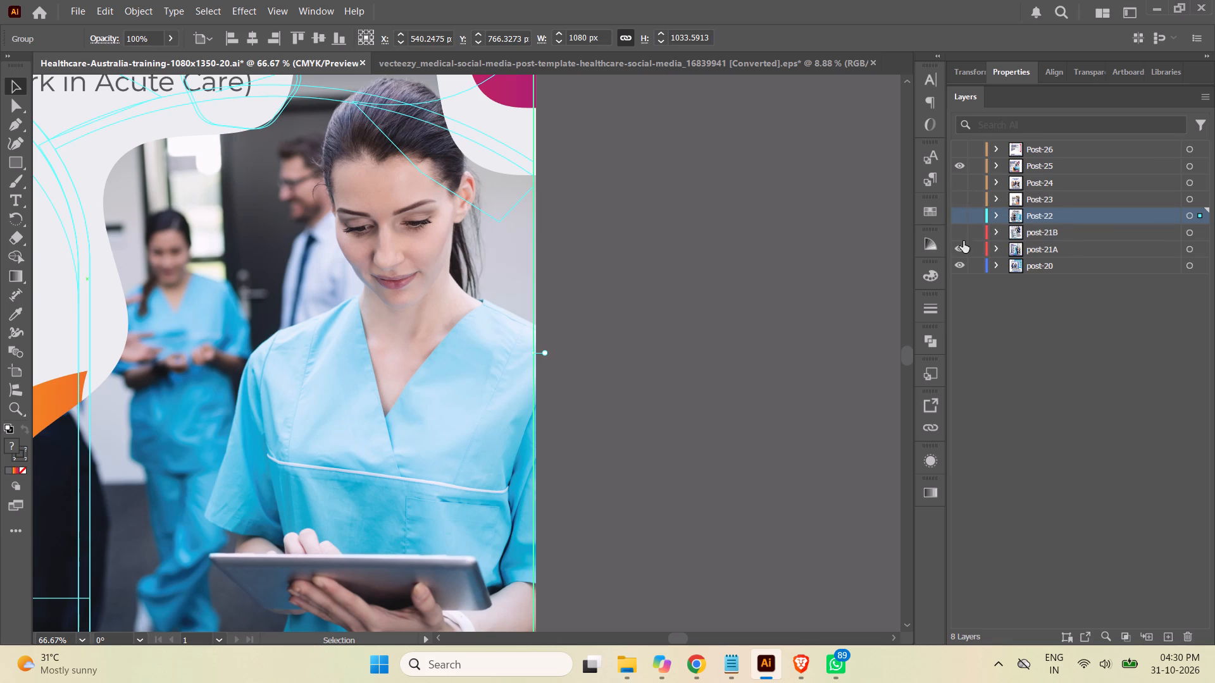
pyautogui.moveTo(963, 241); pyautogui.dragTo(962, 265)
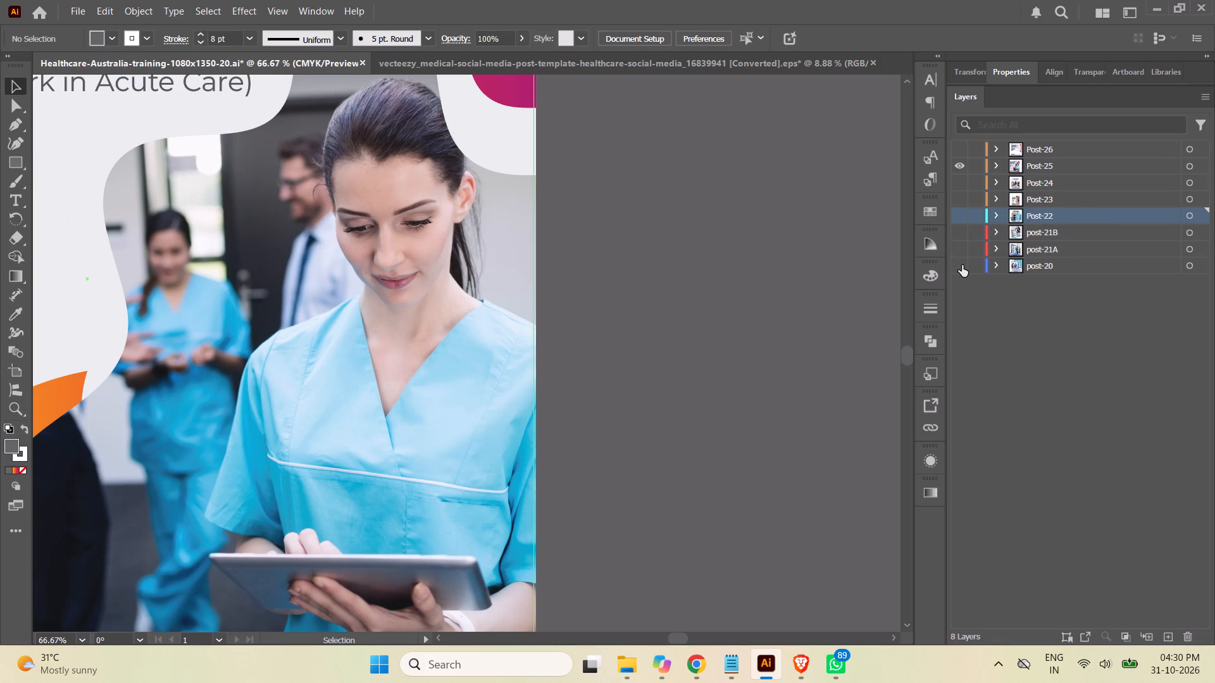
# Shift Post-25's photo clip group and design group together slightly left so their right side meets the artboard's right edge.
pyautogui.click(995, 165)
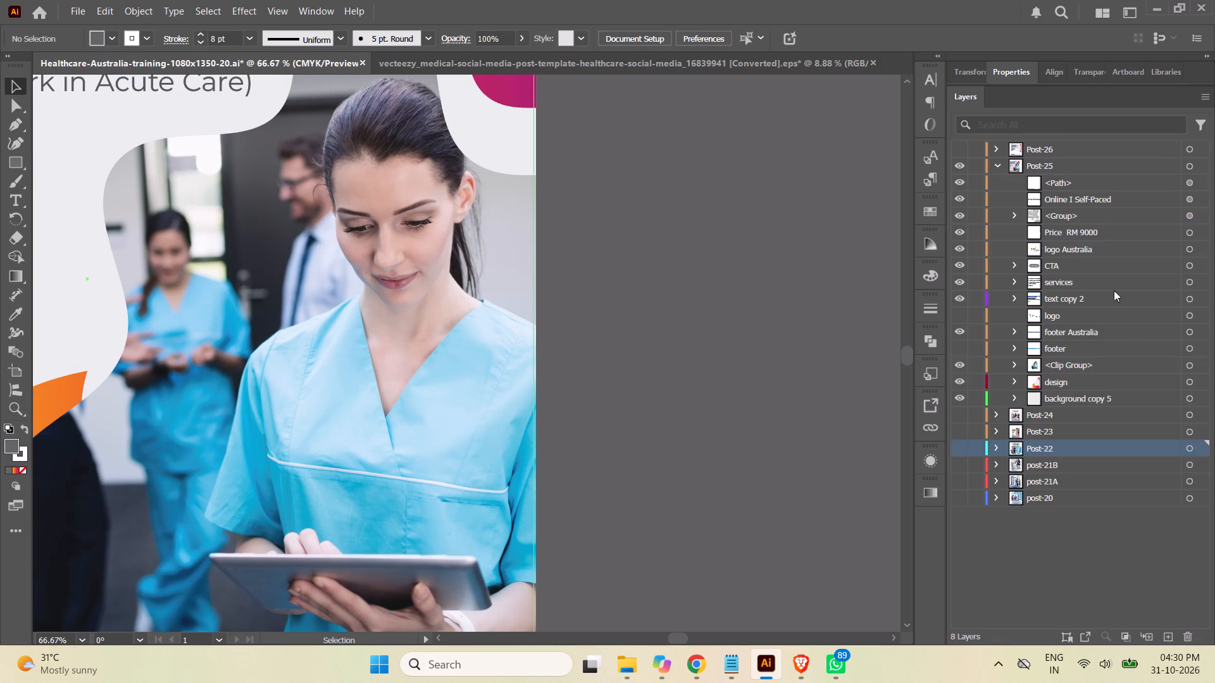
pyautogui.click(1190, 367)
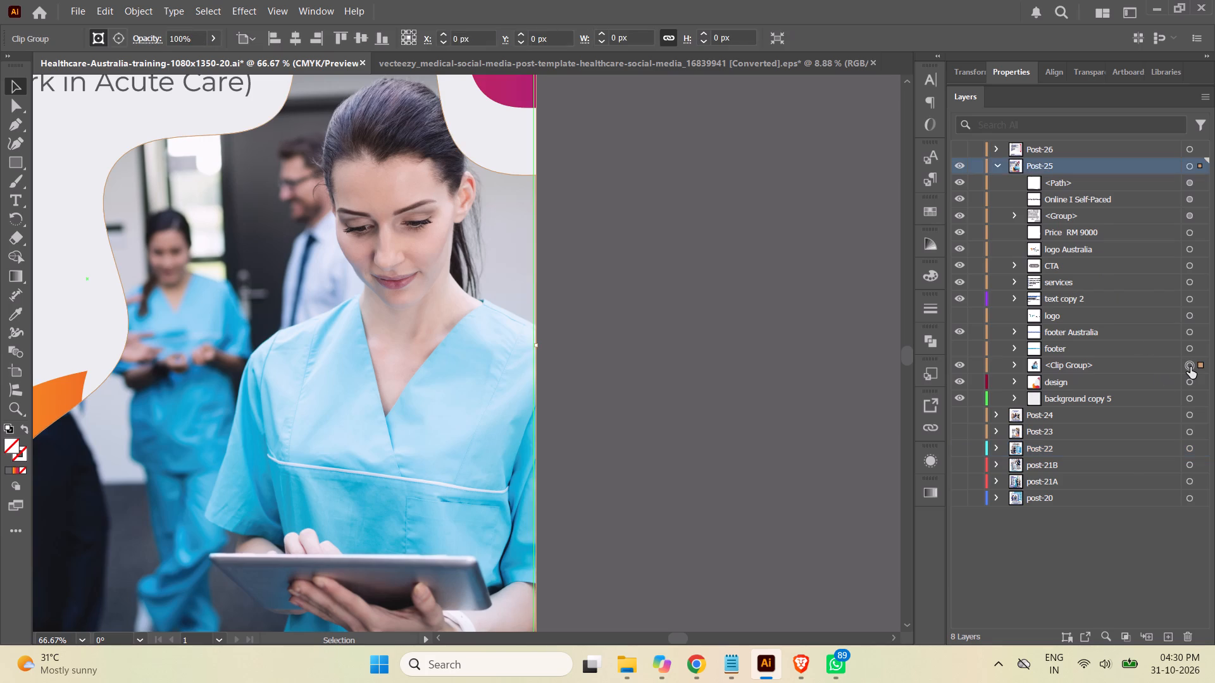
pyautogui.scroll(5, 723, 409)
pyautogui.scroll(-1, 722, 405)
pyautogui.scroll(6, 722, 405)
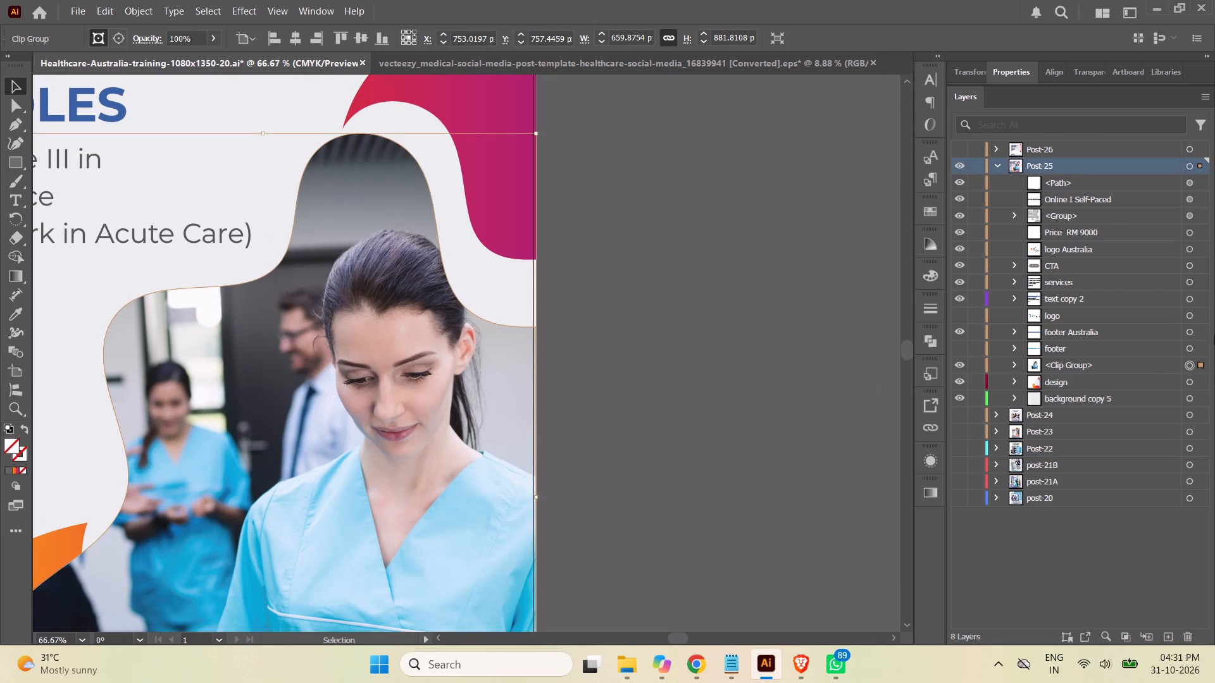
pyautogui.keyDown('shift'); pyautogui.click(1187, 382); pyautogui.keyUp('shift')
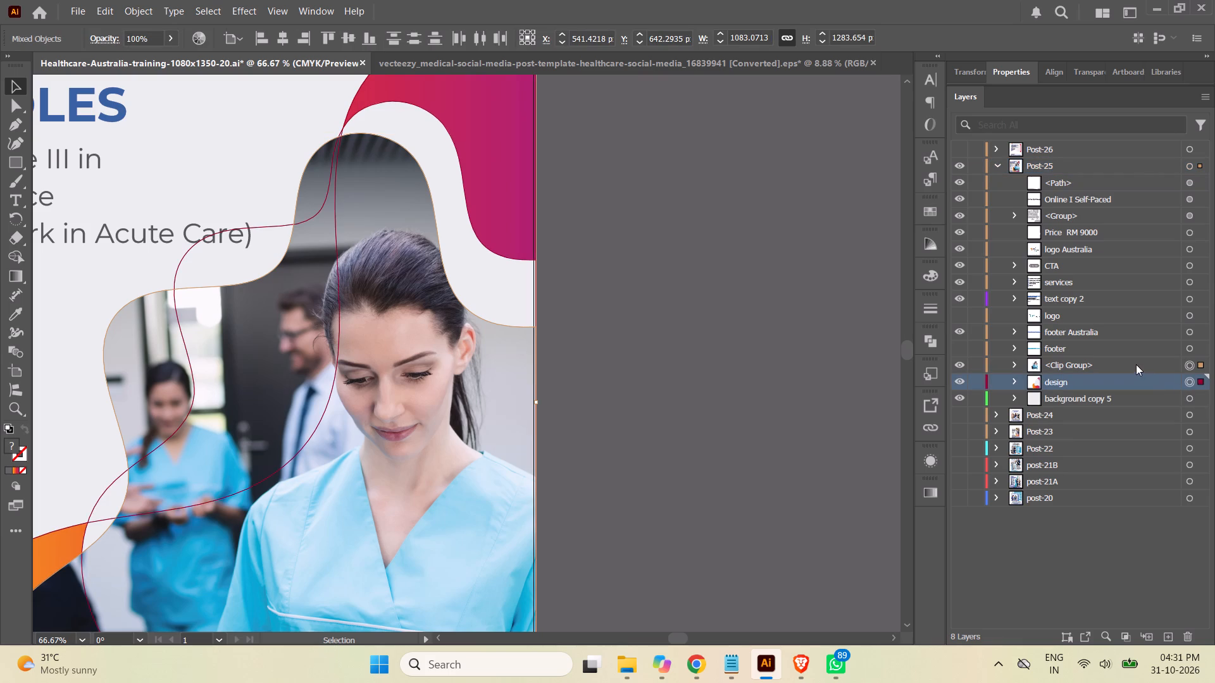
pyautogui.click(1135, 364)
pyautogui.keyDown('shift'); pyautogui.click(1127, 379); pyautogui.keyUp('shift')
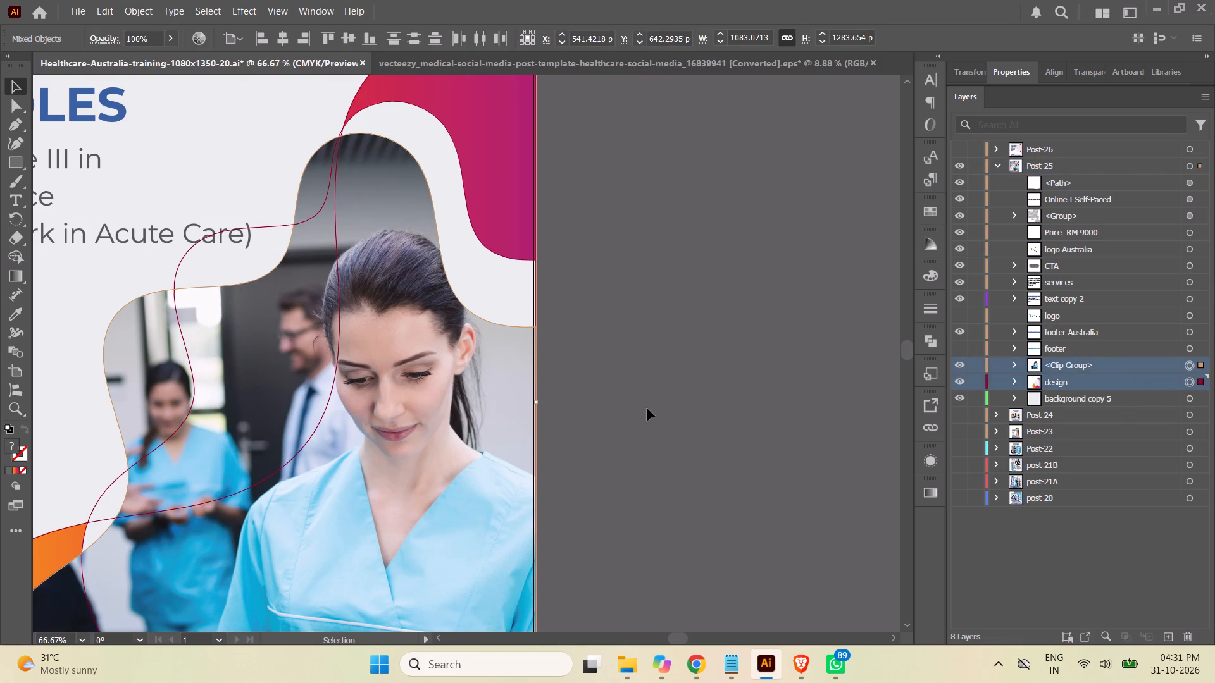
pyautogui.scroll(1, 583, 374)
pyautogui.scroll(-2, 591, 367)
pyautogui.scroll(2, 593, 366)
pyautogui.scroll(-1, 593, 366)
pyautogui.scroll(1, 595, 366)
pyautogui.scroll(-1, 596, 366)
pyautogui.scroll(2, 597, 366)
pyautogui.scroll(-1, 595, 359)
pyautogui.scroll(1, 594, 359)
pyautogui.scroll(-4, 594, 358)
pyautogui.scroll(4, 594, 358)
pyautogui.scroll(7, 568, 311)
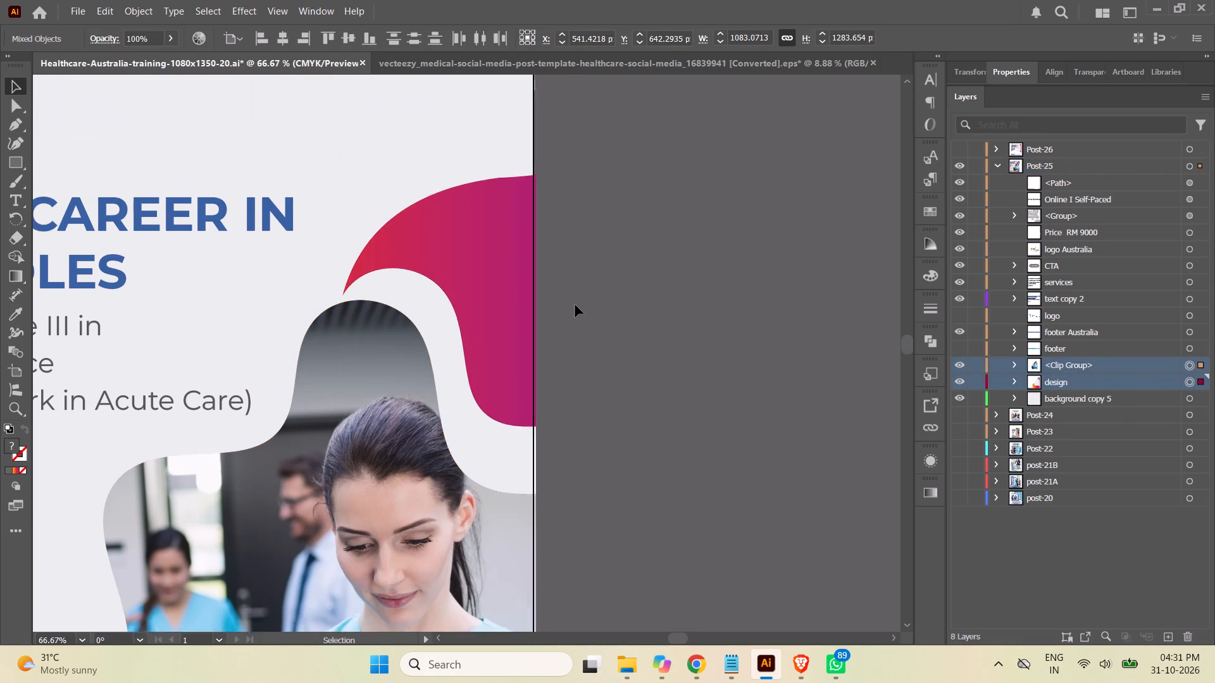
pyautogui.scroll(4, 575, 305)
pyautogui.scroll(-1, 577, 305)
pyautogui.scroll(1, 577, 305)
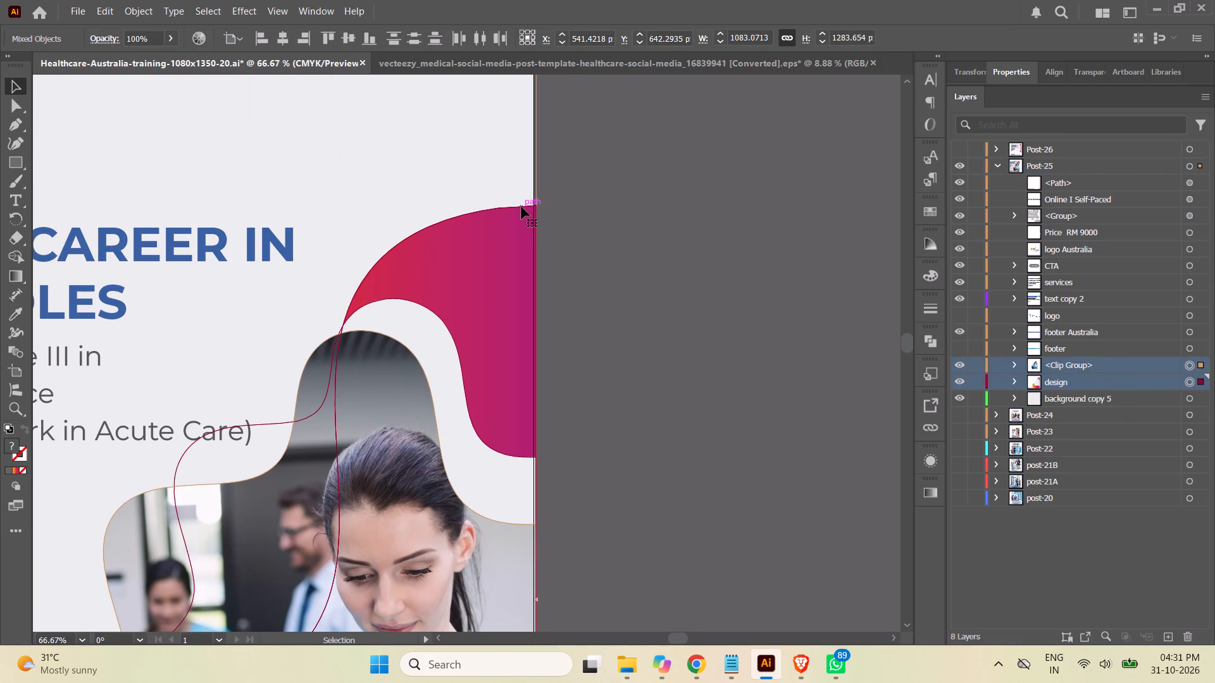
pyautogui.click(521, 207)
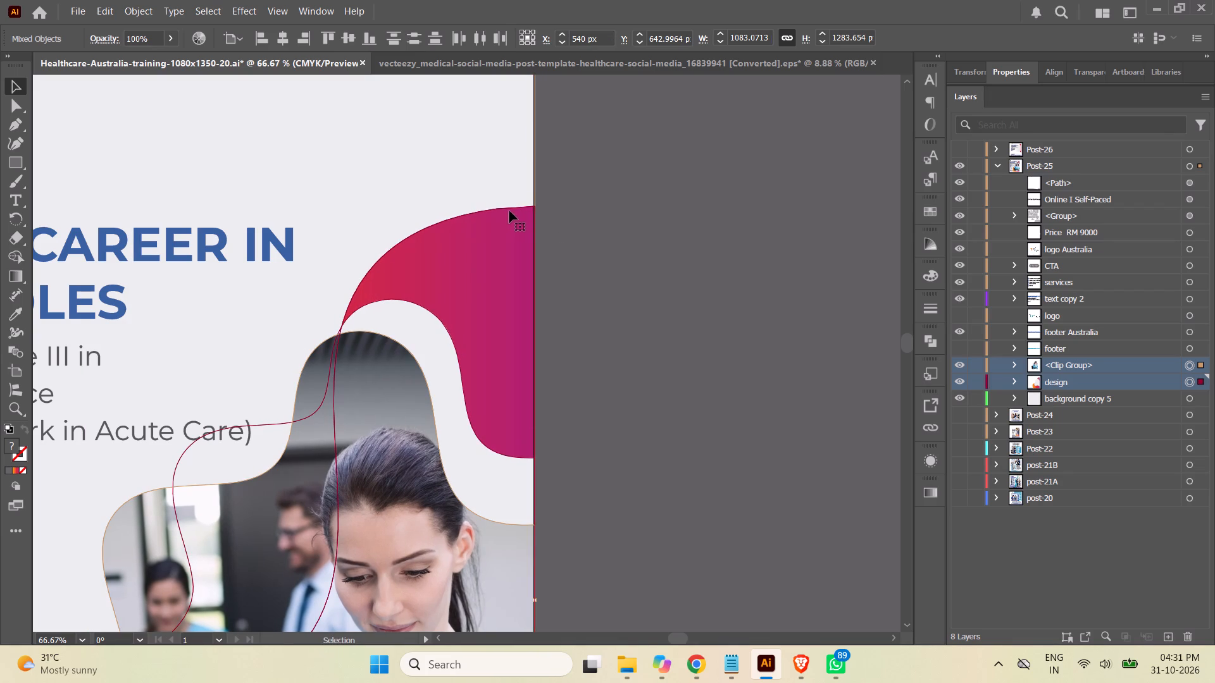
pyautogui.click(514, 207)
pyautogui.click(510, 207)
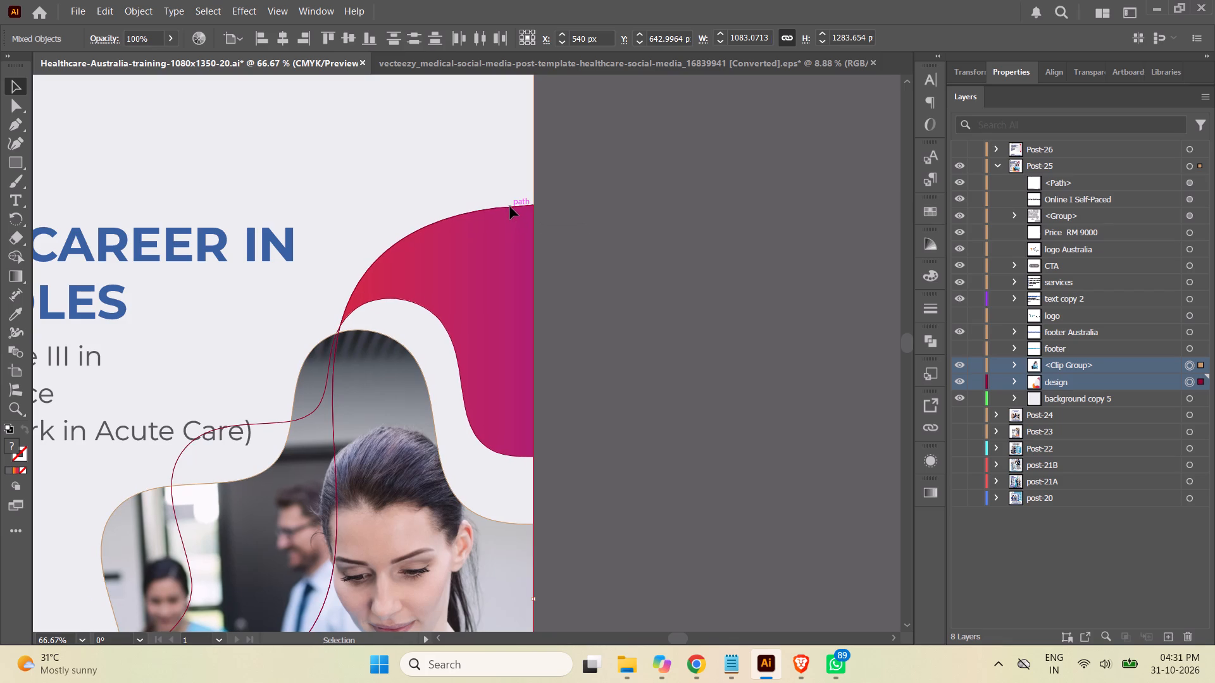
pyautogui.click(586, 226)
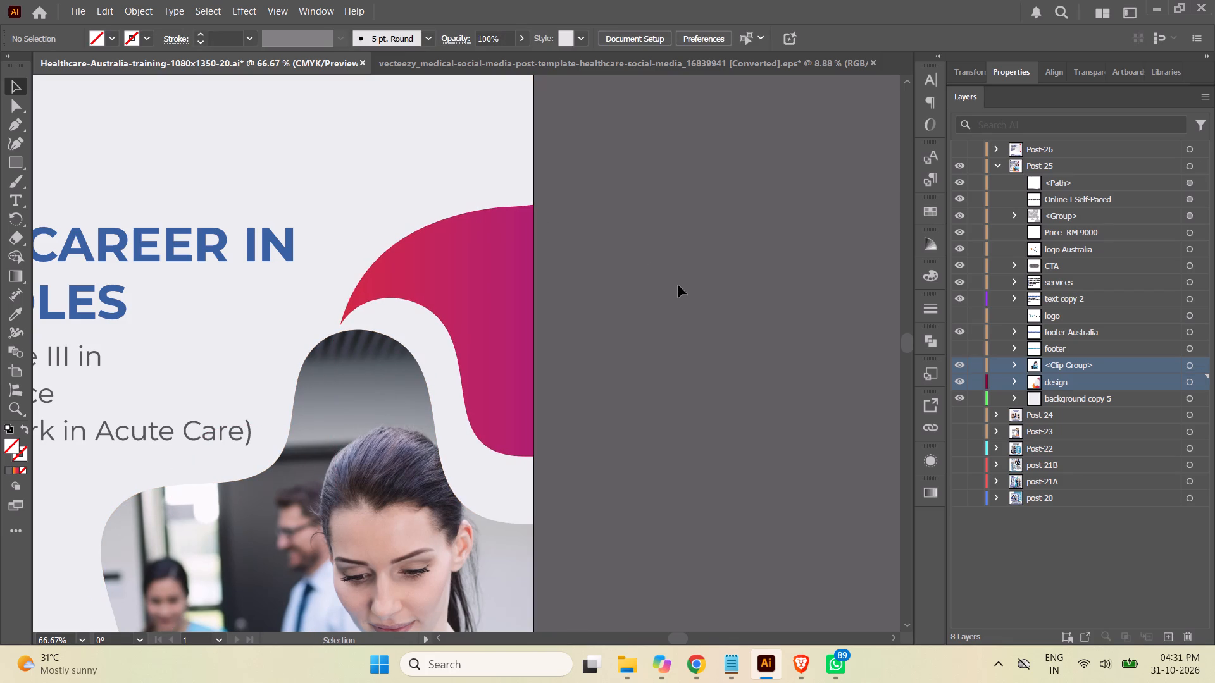
# Move the white curved shape behind the logo in Post-25's Shapes group slightly right to meet the artboard's left edge.
pyautogui.hotkey('ctrl', '-')
pyautogui.hotkey('ctrl', '-')
pyautogui.hotkey('ctrl', '-')
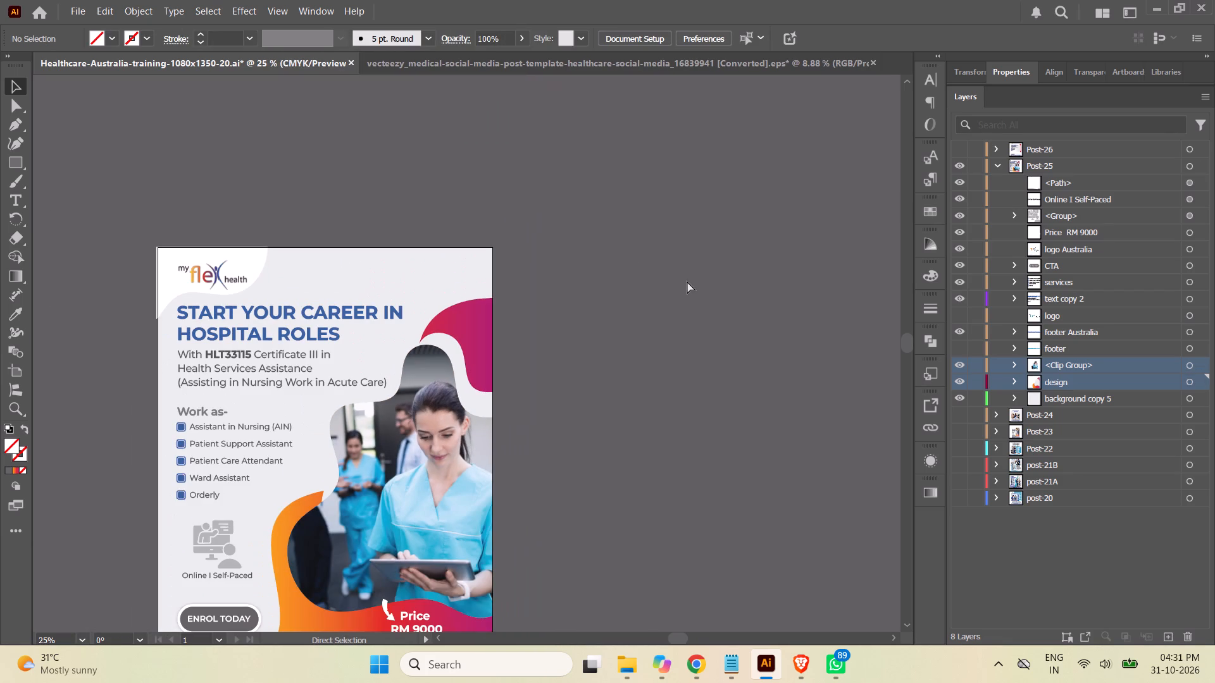
pyautogui.scroll(-5, 692, 272)
pyautogui.scroll(1, 707, 272)
pyautogui.scroll(-2, 707, 272)
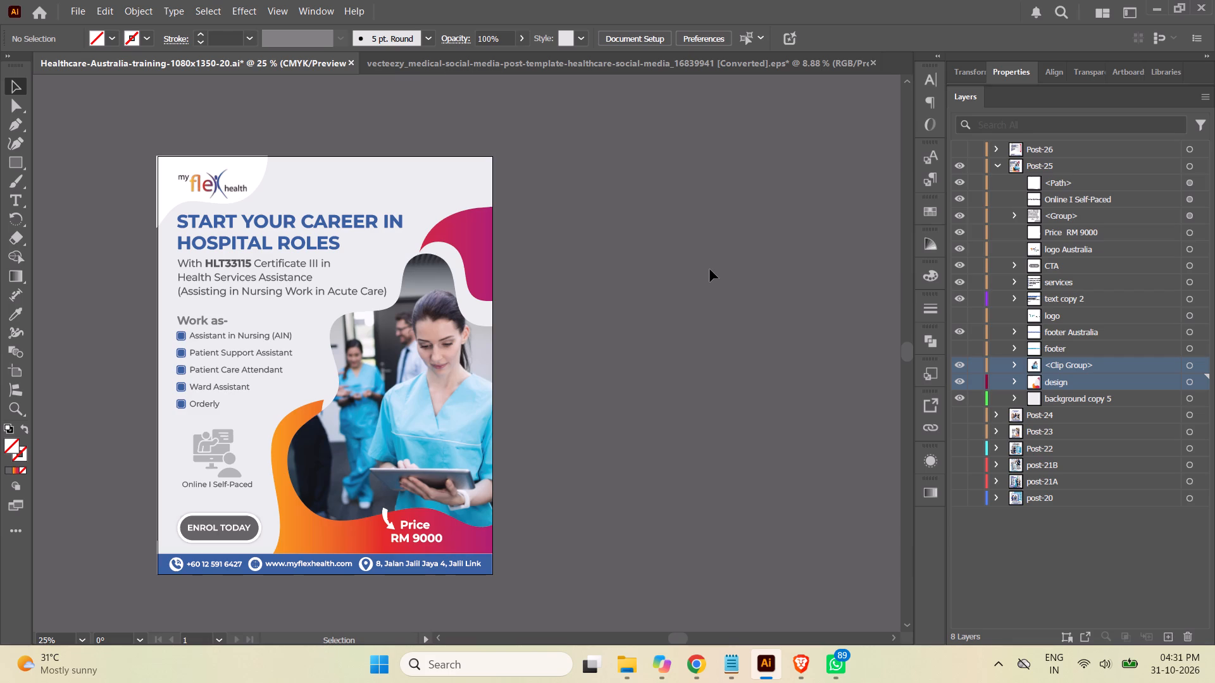
pyautogui.click(1016, 383)
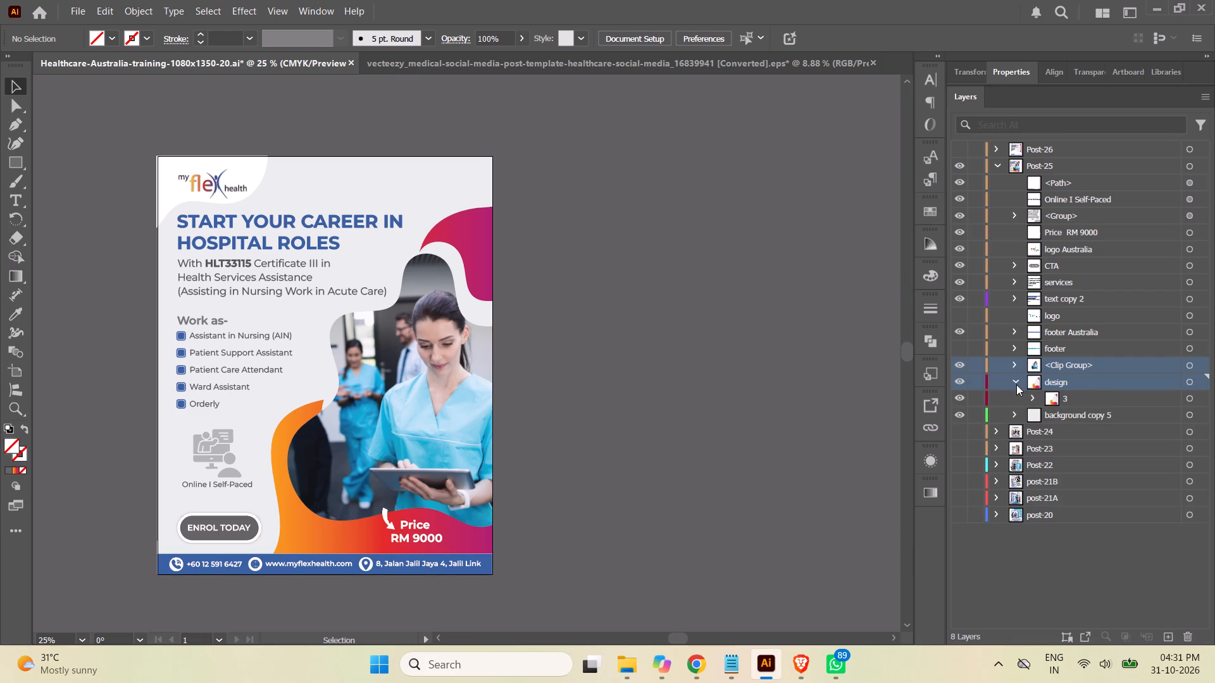
pyautogui.click(1032, 399)
pyautogui.scroll(-1, 1032, 399)
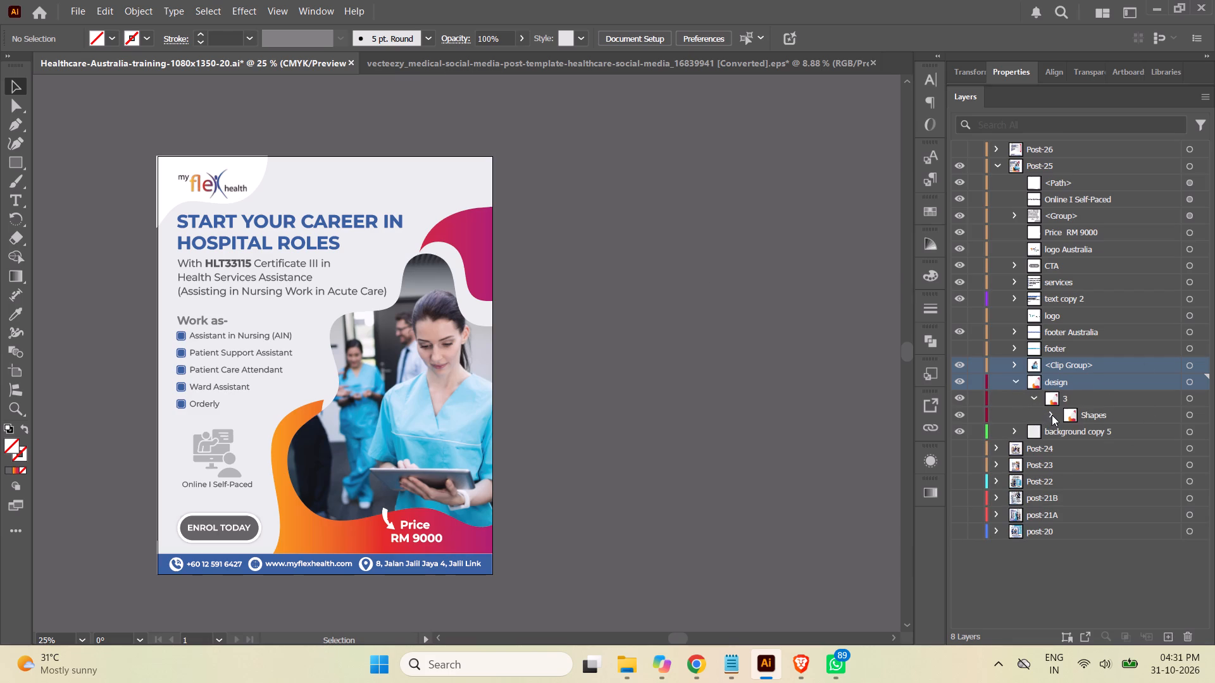
pyautogui.click(1052, 415)
pyautogui.click(1188, 434)
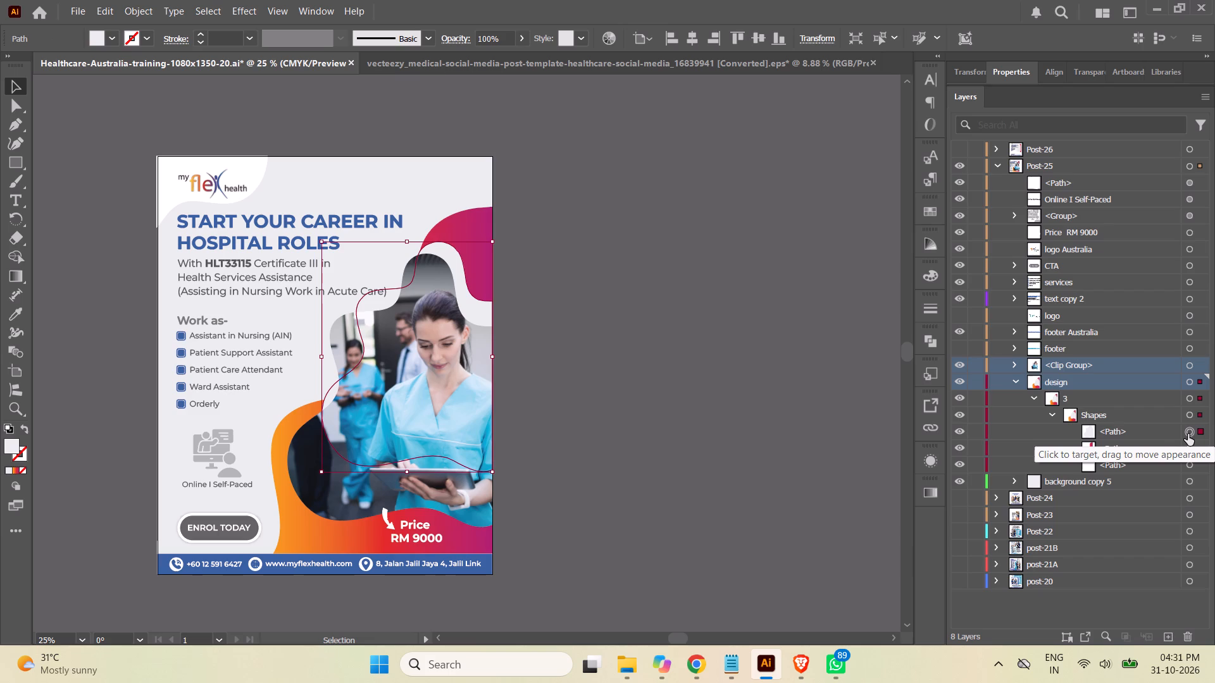
pyautogui.click(1190, 449)
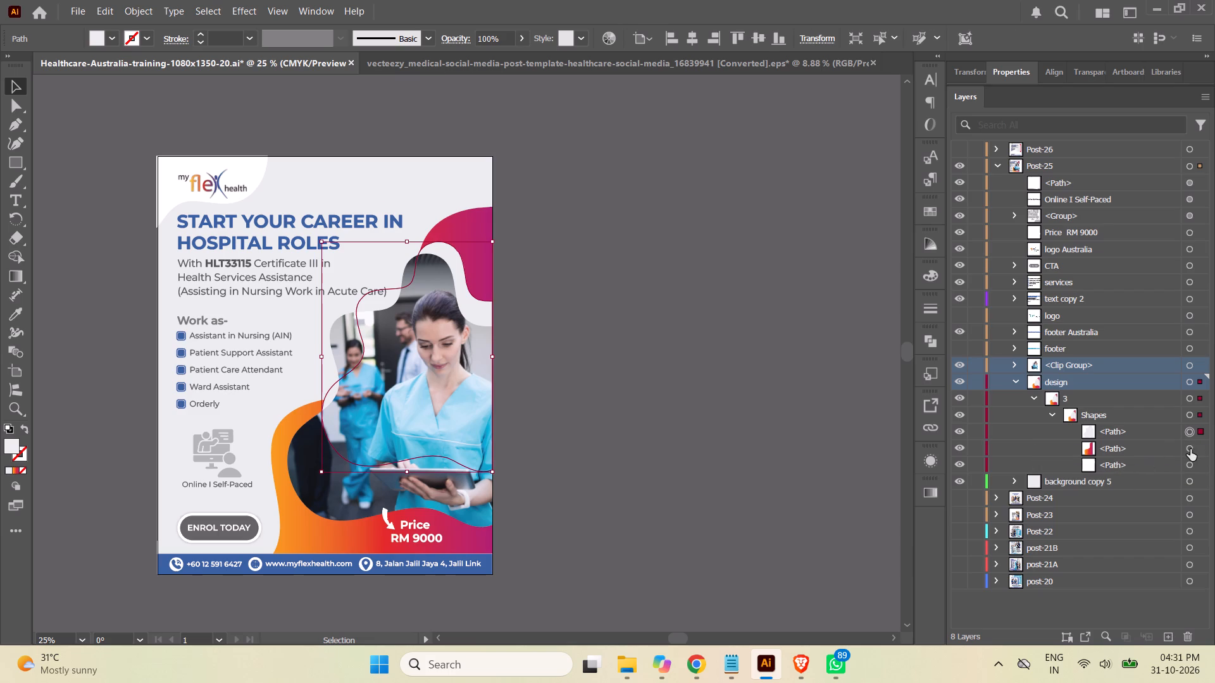
pyautogui.click(1192, 465)
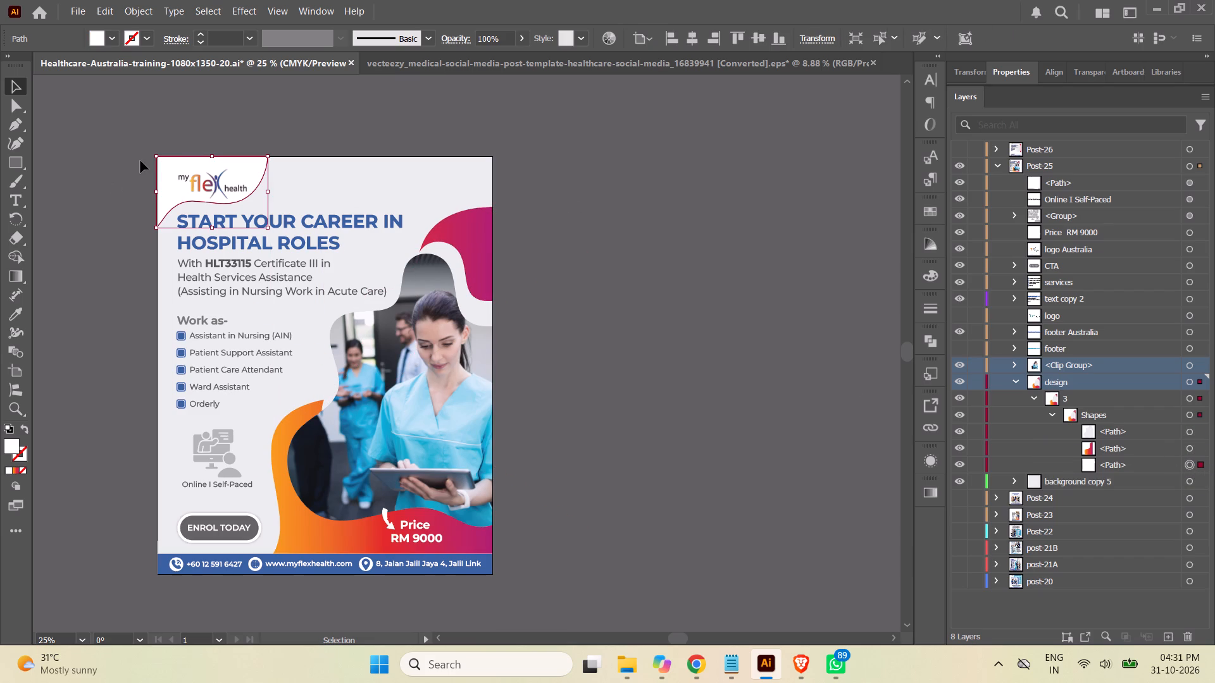
pyautogui.press('z')
pyautogui.moveTo(139, 138); pyautogui.dragTo(200, 196)
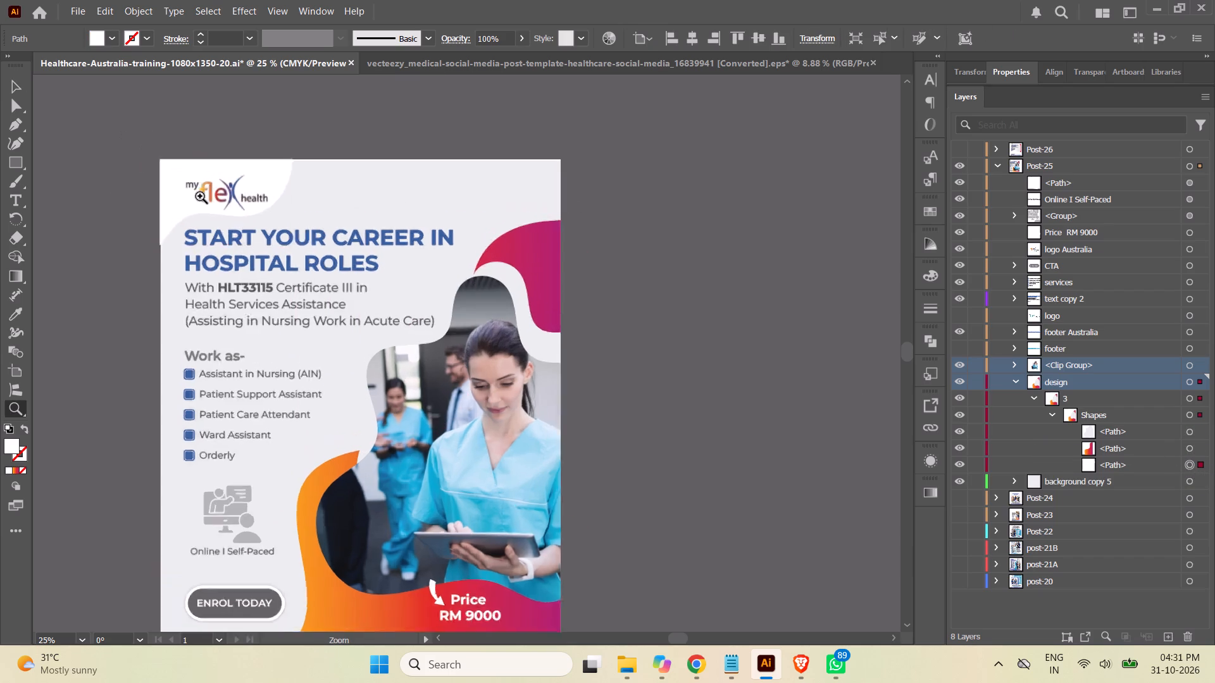
pyautogui.moveTo(200, 196); pyautogui.dragTo(438, 338)
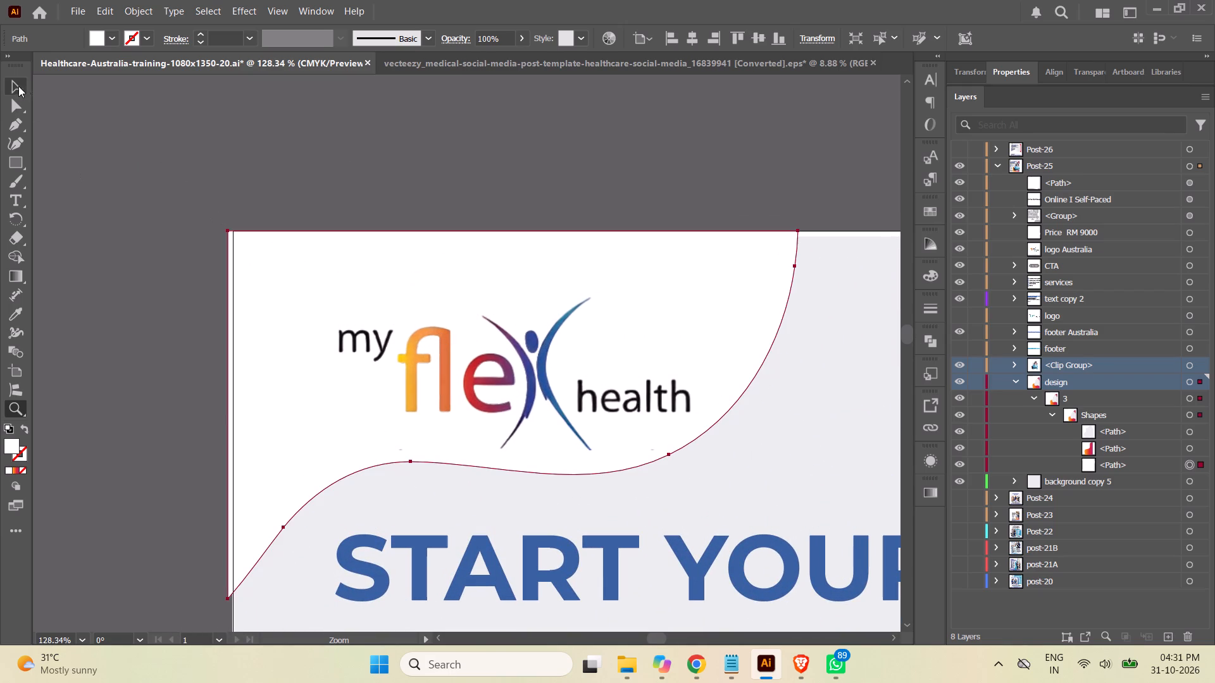
pyautogui.click(13, 87)
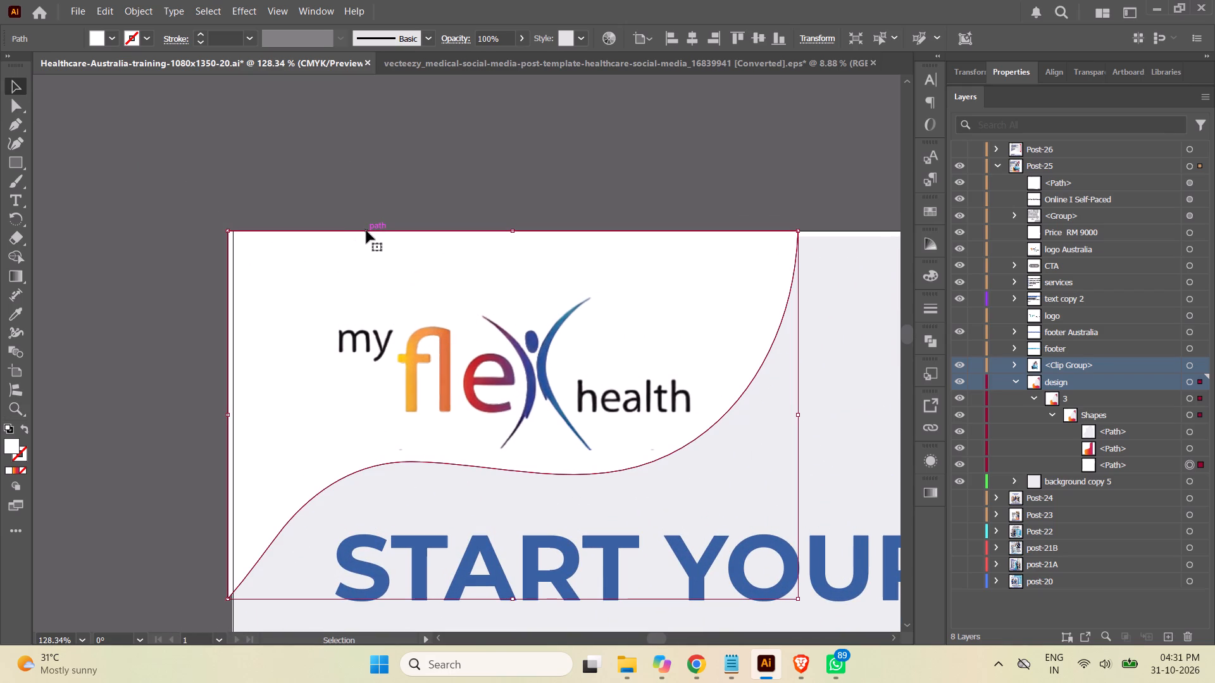
pyautogui.moveTo(366, 231); pyautogui.dragTo(373, 231)
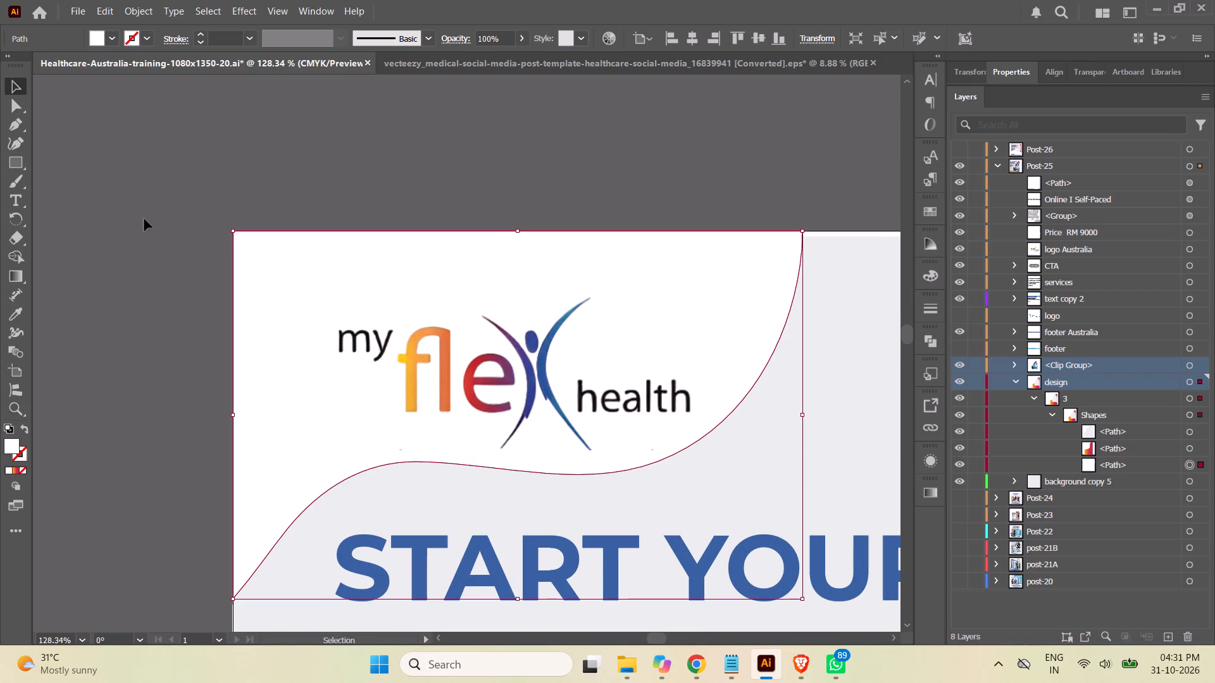
pyautogui.click(144, 218)
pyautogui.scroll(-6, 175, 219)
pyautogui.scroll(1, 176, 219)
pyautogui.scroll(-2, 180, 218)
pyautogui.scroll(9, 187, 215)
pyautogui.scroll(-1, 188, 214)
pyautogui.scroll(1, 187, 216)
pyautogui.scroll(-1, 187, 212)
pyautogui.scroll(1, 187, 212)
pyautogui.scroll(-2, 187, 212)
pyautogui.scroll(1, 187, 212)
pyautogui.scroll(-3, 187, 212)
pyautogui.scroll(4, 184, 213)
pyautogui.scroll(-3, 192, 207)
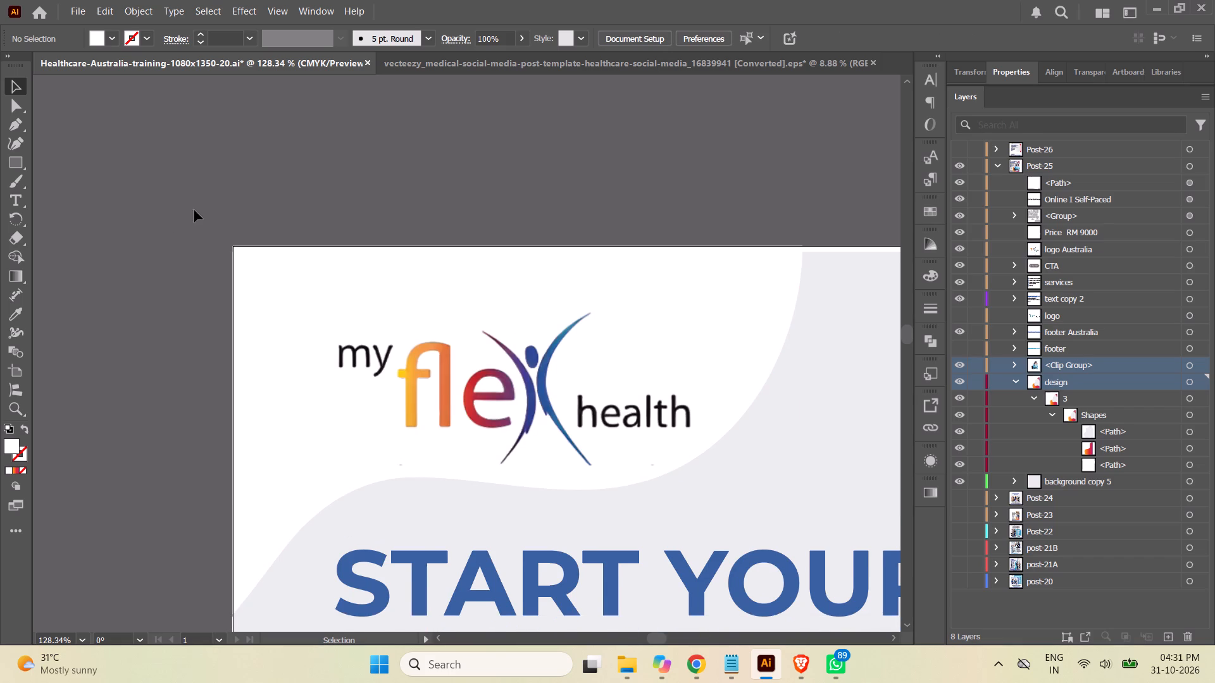
# Select the white curved shape in Post-25's Shapes group and examine the artwork along the artboard's left edge down to the footer.
pyautogui.scroll(-4, 194, 210)
pyautogui.scroll(2, 200, 215)
pyautogui.scroll(-6, 204, 217)
pyautogui.scroll(2, 221, 209)
pyautogui.scroll(-1, 222, 211)
pyautogui.scroll(1, 221, 212)
pyautogui.scroll(-1, 221, 213)
pyautogui.scroll(3, 221, 216)
pyautogui.scroll(-1, 237, 203)
pyautogui.scroll(1, 237, 204)
pyautogui.scroll(-2, 237, 204)
pyautogui.scroll(2, 237, 204)
pyautogui.scroll(-1, 237, 206)
pyautogui.scroll(2, 237, 207)
pyautogui.scroll(-13, 236, 207)
pyautogui.scroll(3, 249, 202)
pyautogui.scroll(-2, 249, 202)
pyautogui.scroll(1, 246, 205)
pyautogui.scroll(-2, 245, 206)
pyautogui.scroll(4, 243, 204)
pyautogui.scroll(-1, 243, 207)
pyautogui.scroll(1, 243, 207)
pyautogui.scroll(-1, 243, 209)
pyautogui.scroll(2, 243, 209)
pyautogui.scroll(-2, 243, 210)
pyautogui.click(1192, 467)
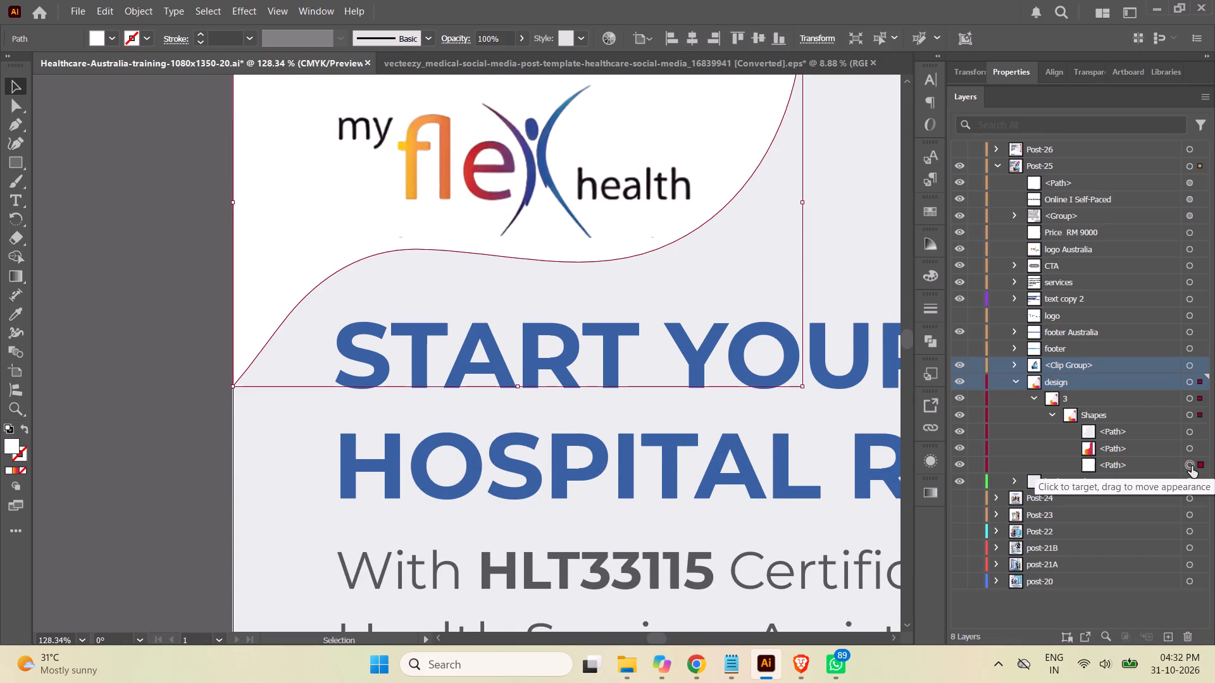
pyautogui.scroll(-3, 670, 386)
pyautogui.scroll(2, 425, 367)
pyautogui.scroll(-7, 427, 366)
pyautogui.scroll(2, 446, 343)
pyautogui.scroll(-3, 445, 345)
pyautogui.scroll(2, 442, 347)
pyautogui.scroll(-9, 442, 347)
pyautogui.scroll(1, 433, 342)
pyautogui.scroll(-3, 433, 342)
pyautogui.scroll(8, 432, 345)
pyautogui.scroll(-1, 428, 347)
pyautogui.scroll(1, 428, 348)
pyautogui.scroll(-2, 415, 343)
pyautogui.scroll(1, 415, 343)
pyautogui.scroll(-1, 414, 345)
pyautogui.scroll(1, 413, 345)
pyautogui.scroll(-2, 413, 345)
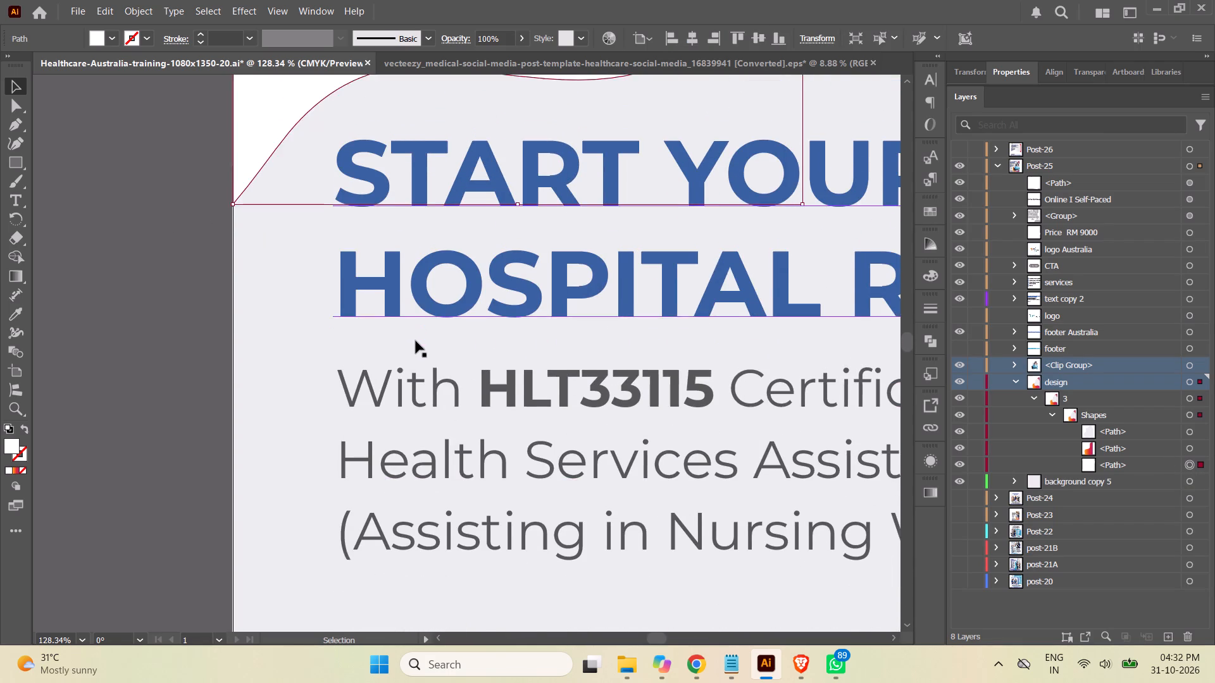
pyautogui.scroll(-2, 416, 341)
pyautogui.scroll(1, 416, 341)
pyautogui.scroll(-19, 416, 341)
pyautogui.scroll(1, 422, 338)
pyautogui.scroll(-4, 423, 336)
pyautogui.scroll(1, 423, 336)
pyautogui.scroll(-3, 423, 336)
pyautogui.scroll(1, 423, 336)
pyautogui.scroll(-5, 423, 336)
pyautogui.scroll(4, 429, 335)
pyautogui.scroll(-1, 429, 335)
pyautogui.scroll(1, 429, 336)
pyautogui.scroll(-4, 429, 336)
pyautogui.scroll(1, 430, 335)
pyautogui.scroll(-1, 430, 335)
pyautogui.scroll(1, 430, 335)
pyautogui.scroll(-4, 430, 335)
pyautogui.scroll(1, 430, 336)
pyautogui.scroll(-1, 430, 337)
pyautogui.scroll(2, 433, 336)
pyautogui.scroll(-6, 433, 336)
pyautogui.scroll(2, 433, 336)
pyautogui.scroll(-1, 433, 336)
pyautogui.scroll(1, 436, 335)
pyautogui.scroll(-2, 436, 335)
pyautogui.scroll(2, 436, 335)
pyautogui.scroll(-5, 436, 335)
pyautogui.scroll(2, 435, 336)
pyautogui.scroll(-6, 435, 336)
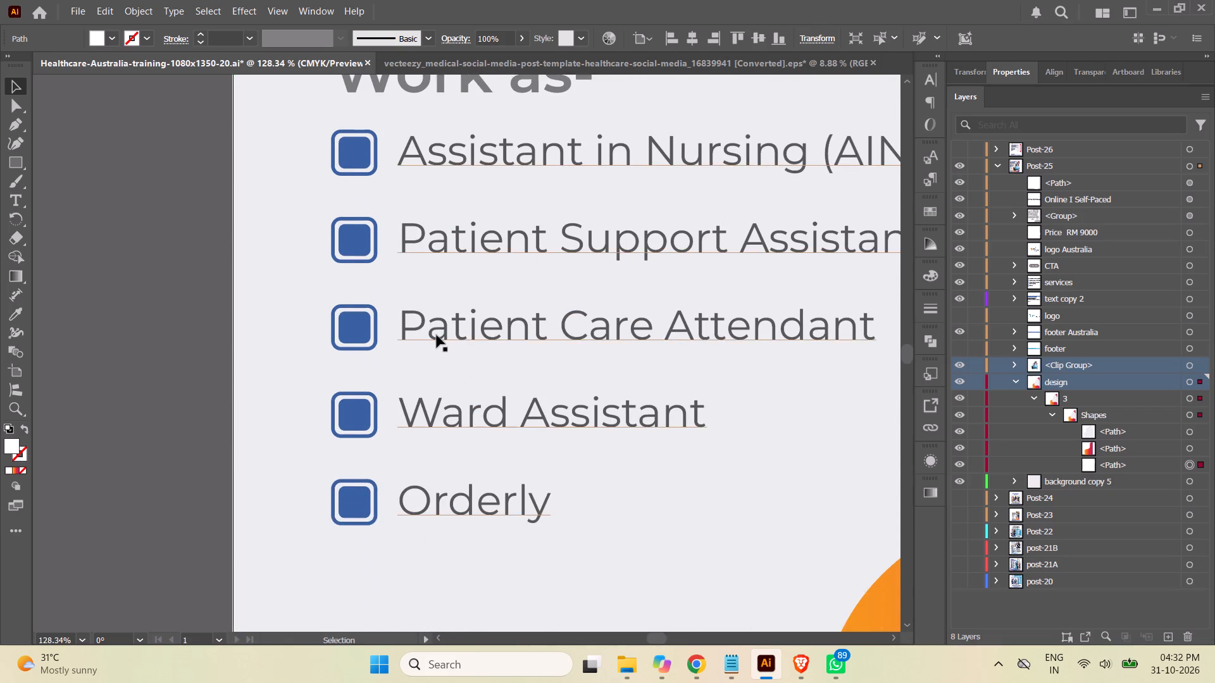
pyautogui.scroll(-5, 437, 335)
pyautogui.scroll(1, 435, 336)
pyautogui.scroll(-3, 435, 336)
pyautogui.scroll(3, 435, 335)
pyautogui.scroll(-5, 435, 336)
pyautogui.scroll(2, 435, 336)
pyautogui.scroll(-1, 435, 336)
pyautogui.scroll(1, 434, 338)
pyautogui.scroll(-4, 434, 338)
pyautogui.scroll(1, 438, 335)
pyautogui.scroll(-19, 438, 335)
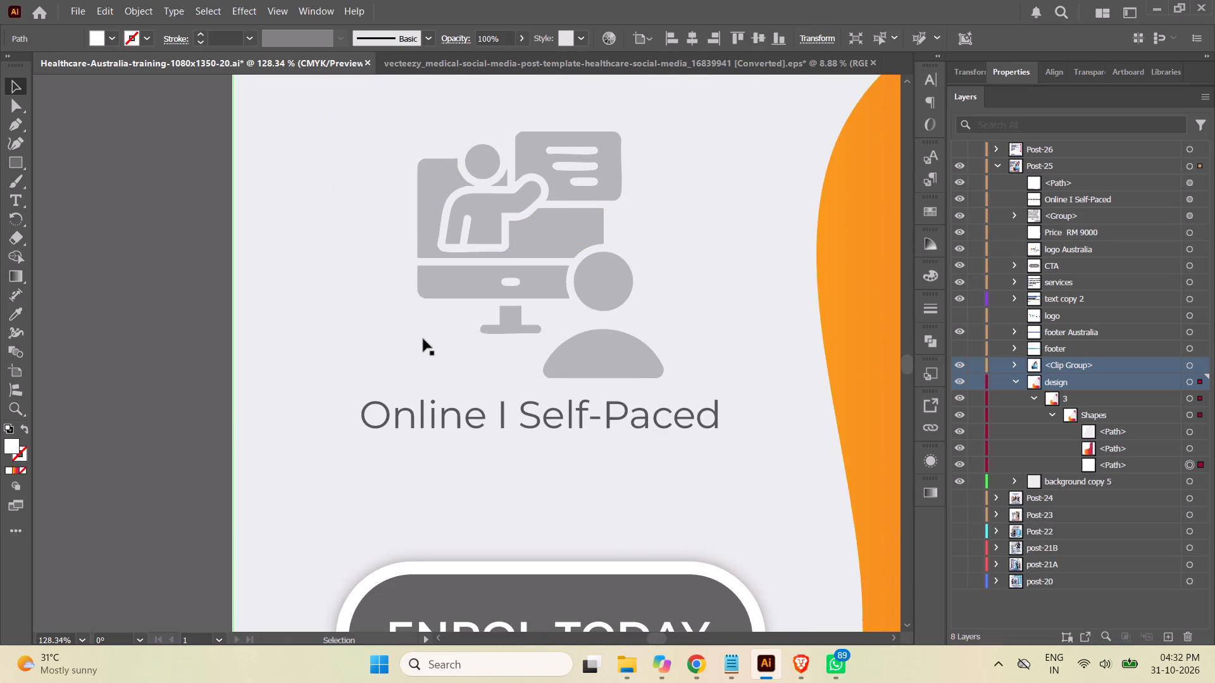
pyautogui.scroll(-3, 423, 339)
pyautogui.scroll(3, 422, 340)
pyautogui.scroll(-17, 419, 342)
pyautogui.scroll(1, 414, 341)
pyautogui.scroll(-7, 414, 341)
pyautogui.scroll(3, 414, 341)
pyautogui.scroll(-2, 414, 341)
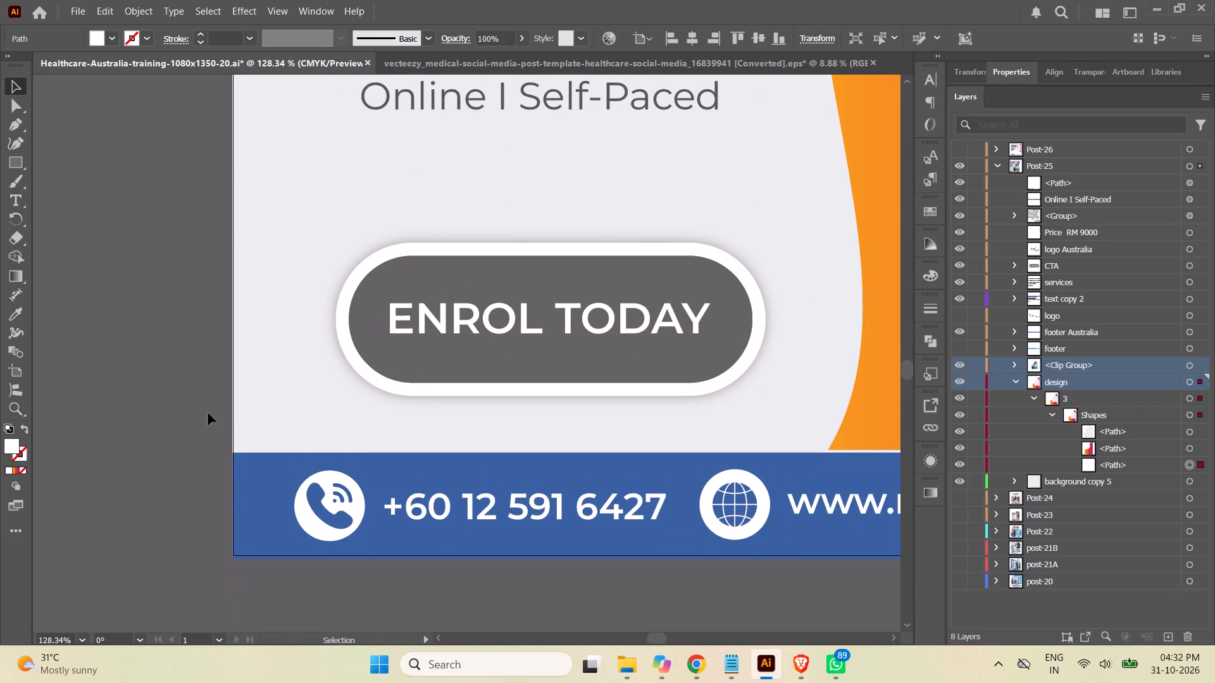
pyautogui.click(164, 400)
# Collapse the Shapes, 3, design and Post-25 entries in the layer list and save the document.
pyautogui.hotkey('ctrl', '-')
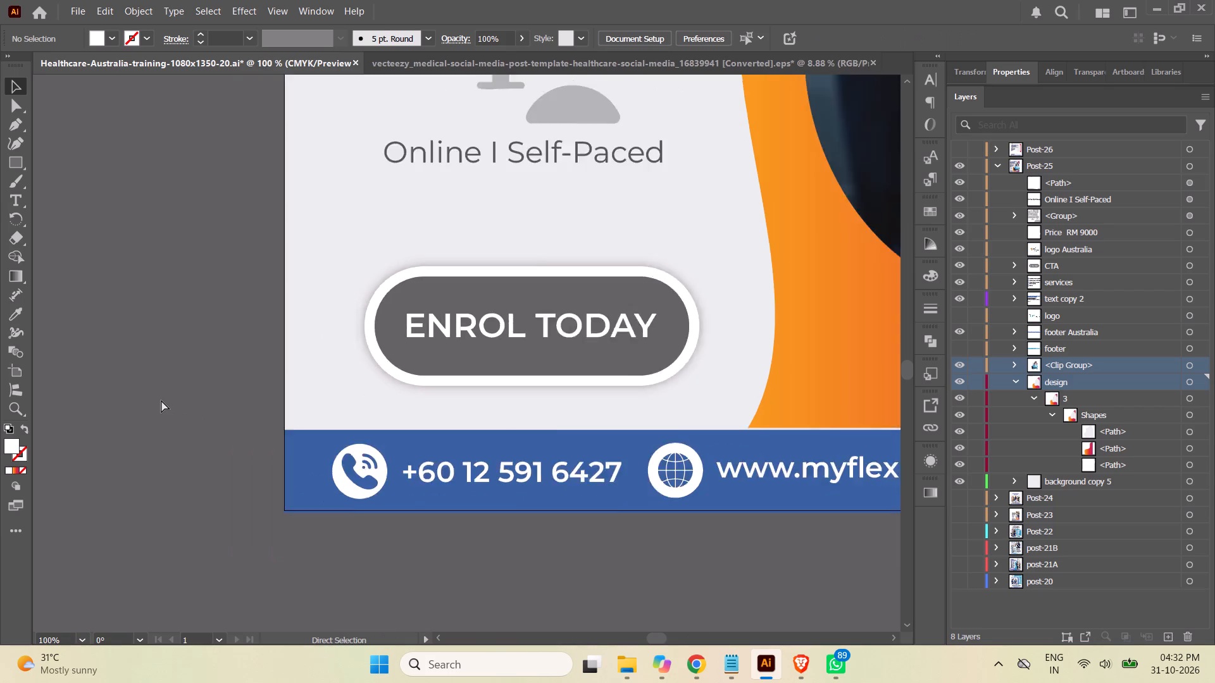
pyautogui.hotkey('ctrl', '-')
pyautogui.hotkey('ctrl', '-')
pyautogui.hotkey('ctrl', '-')
pyautogui.hotkey('ctrl', '-')
pyautogui.hotkey('ctrl', '-')
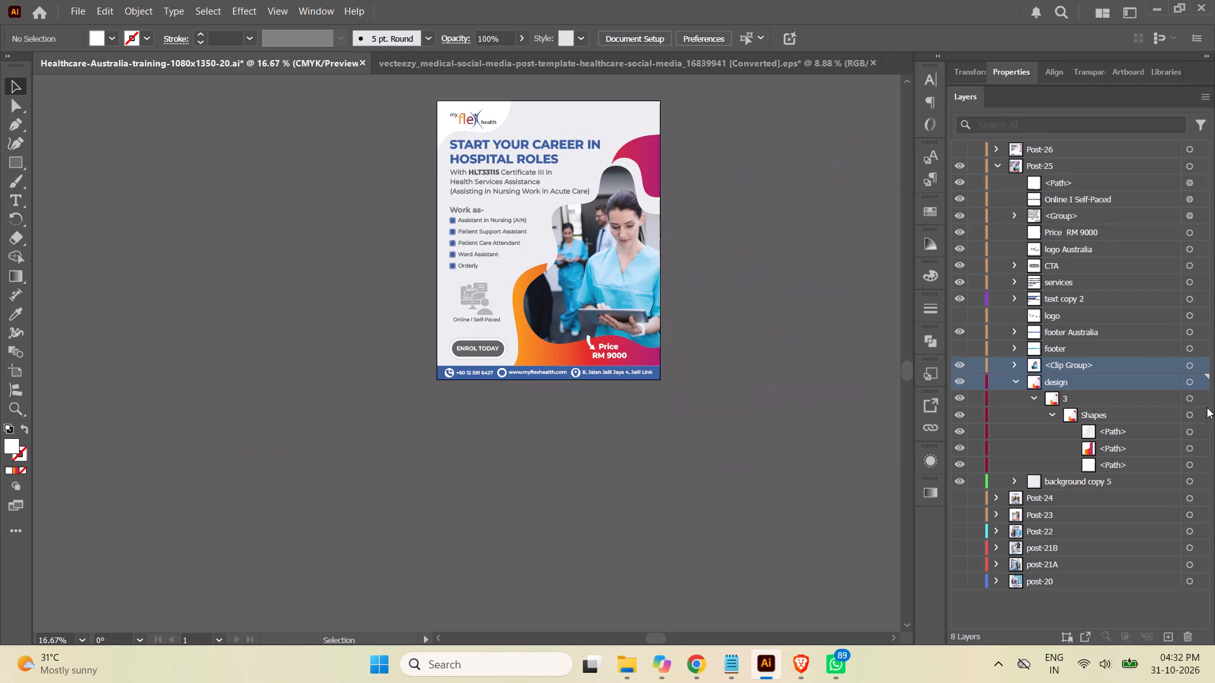
pyautogui.click(1054, 413)
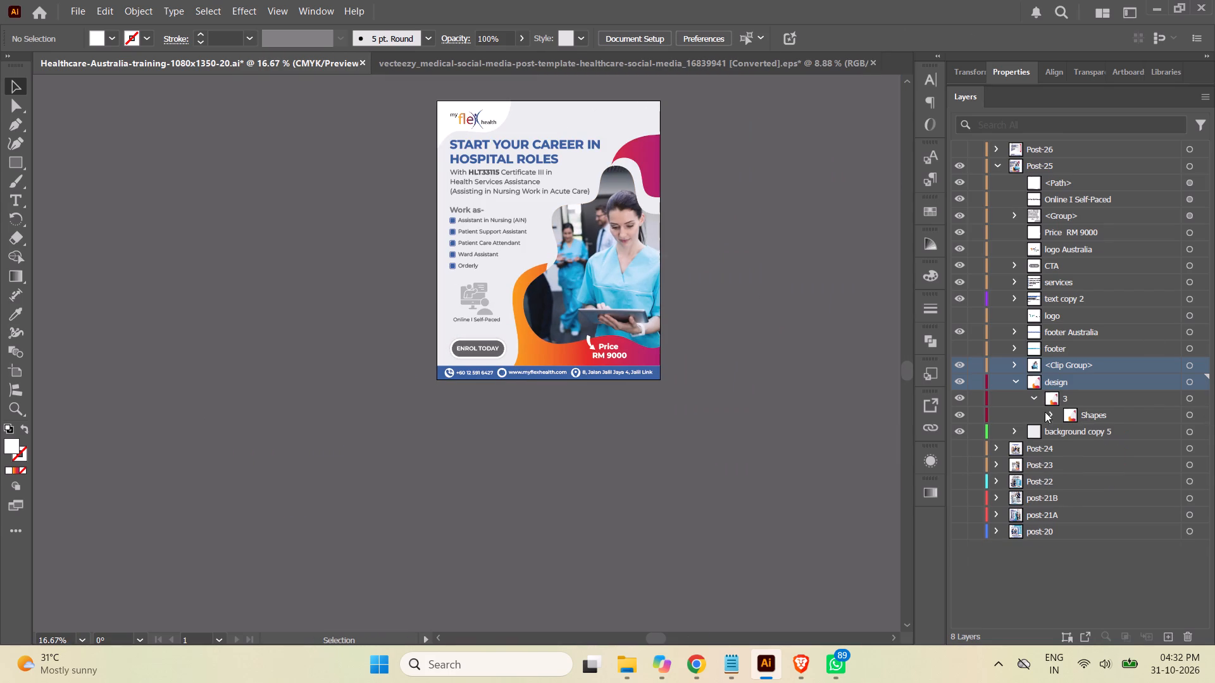
pyautogui.click(1033, 398)
pyautogui.click(1016, 381)
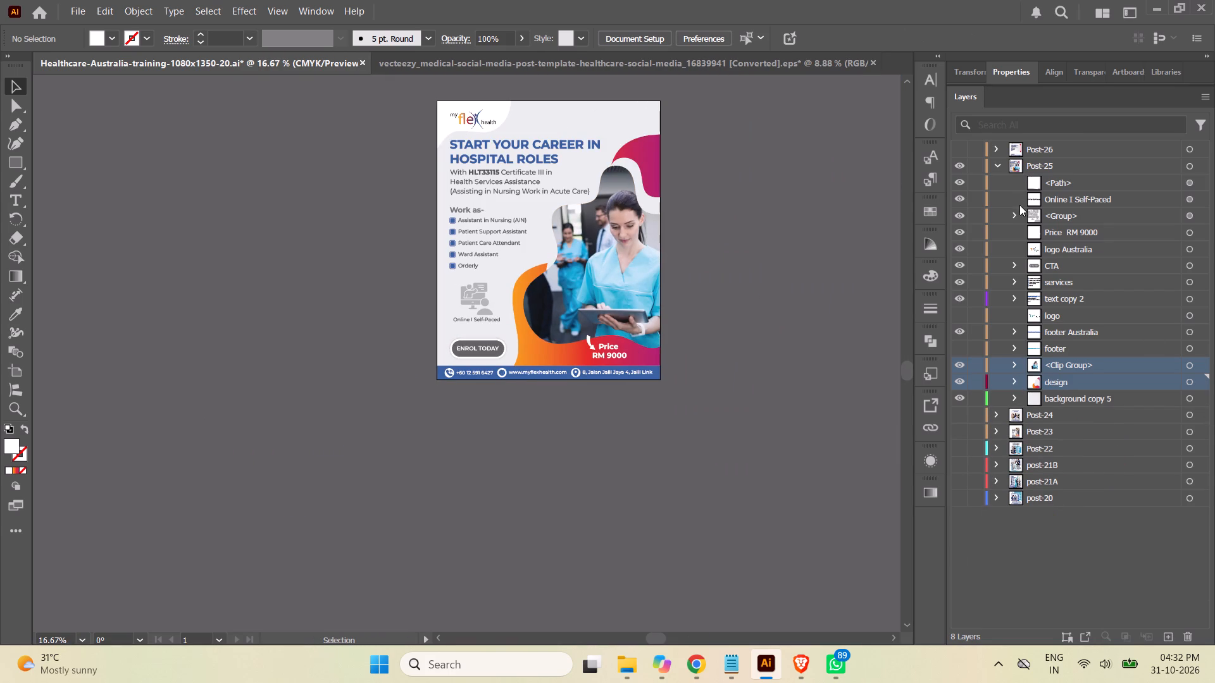
pyautogui.click(998, 163)
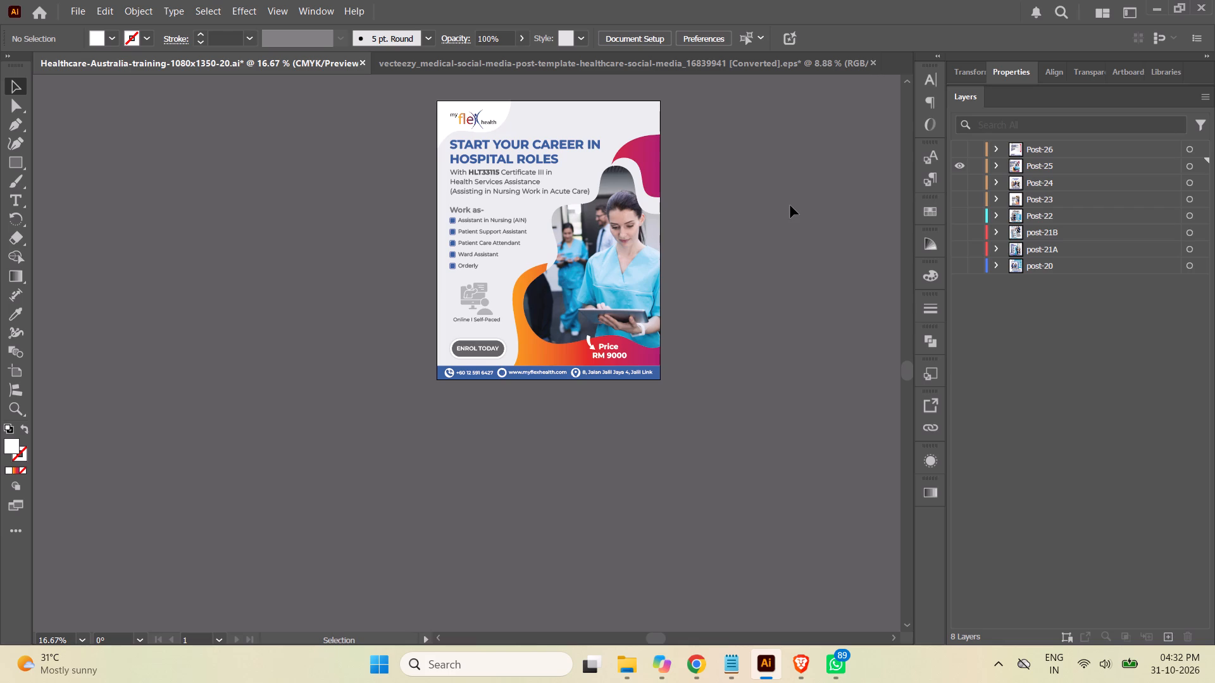
pyautogui.hotkey('ctrl', 's')
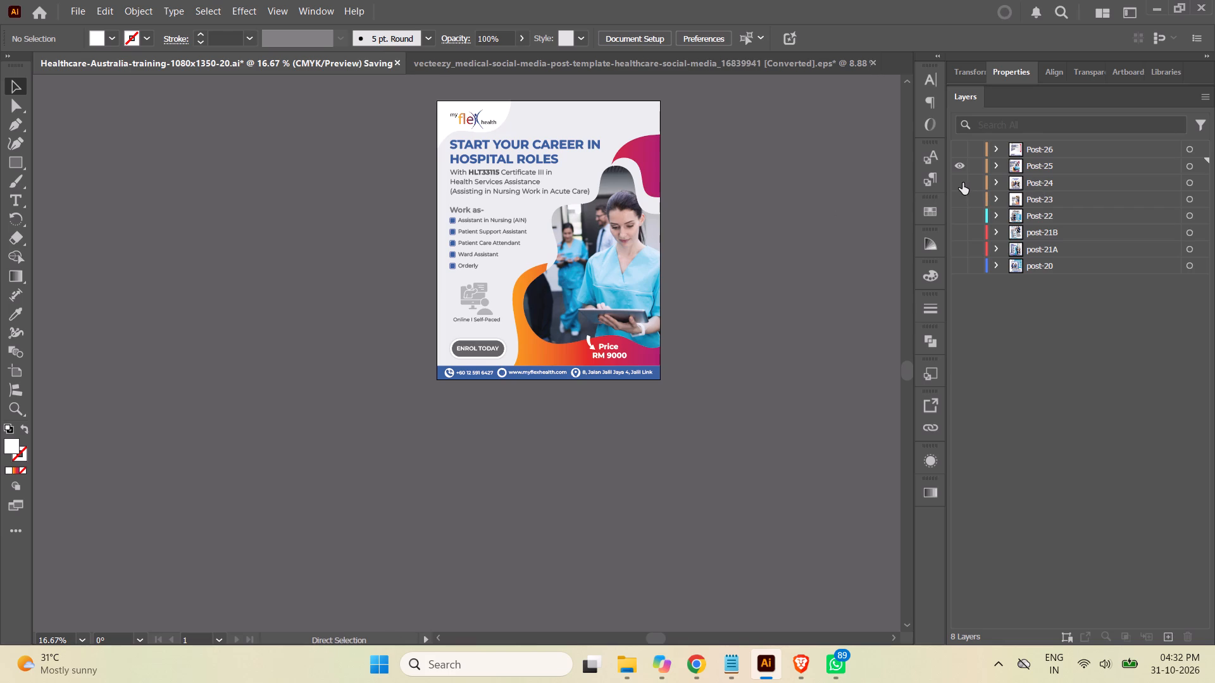
# Show the Post-24, Post-23, Post-22, post-21B, post-21A, post-20 and Post-26 layers.
pyautogui.moveTo(961, 183); pyautogui.dragTo(963, 269)
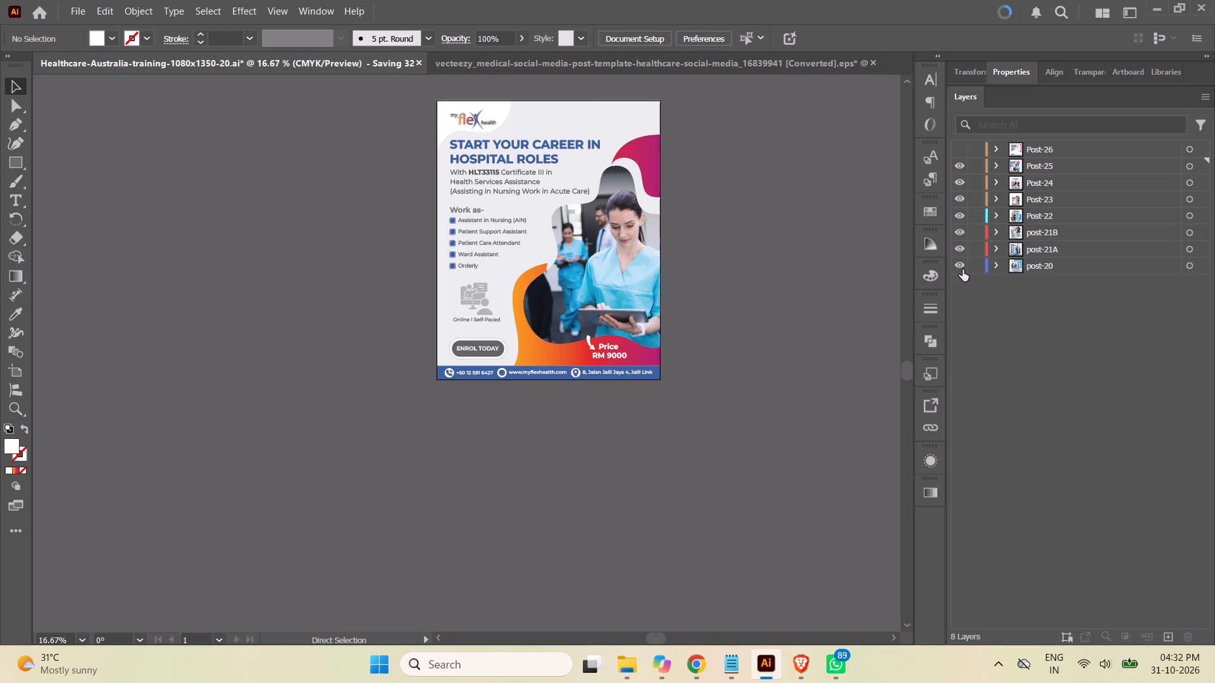
pyautogui.click(959, 151)
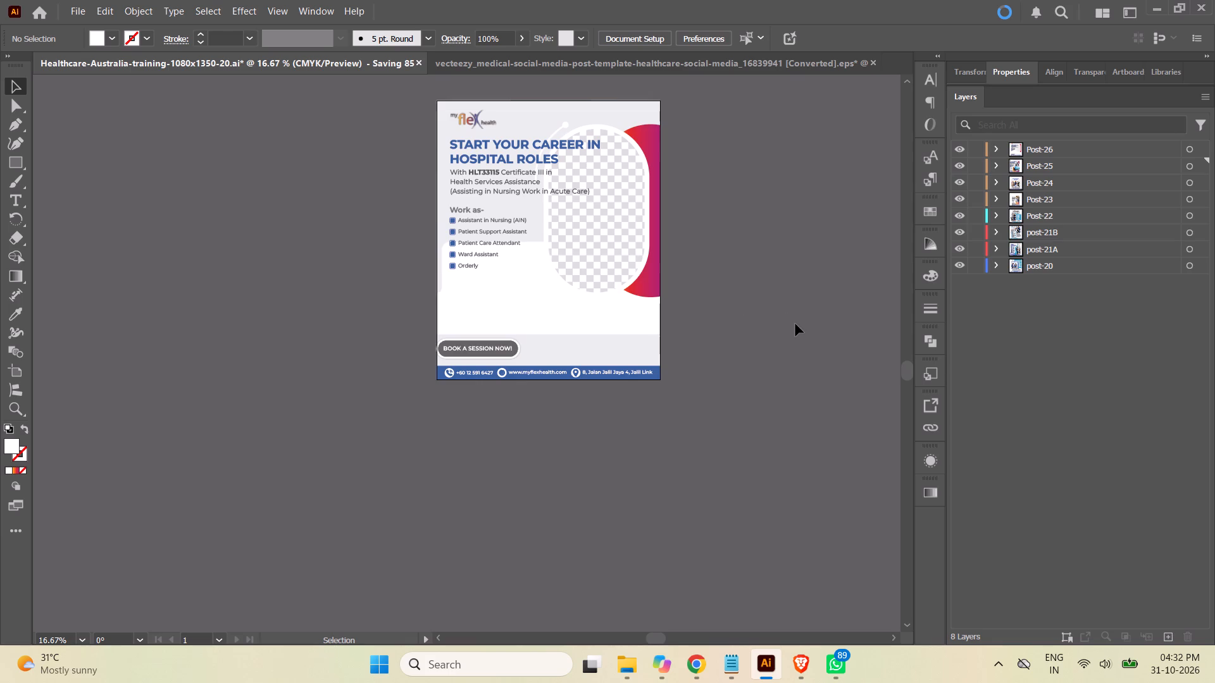
# Move Post-26's BOOK A SESSION NOW! button group inward and centre it horizontally on the artboard at X 540 px.
pyautogui.hotkey('ctrl', '=')
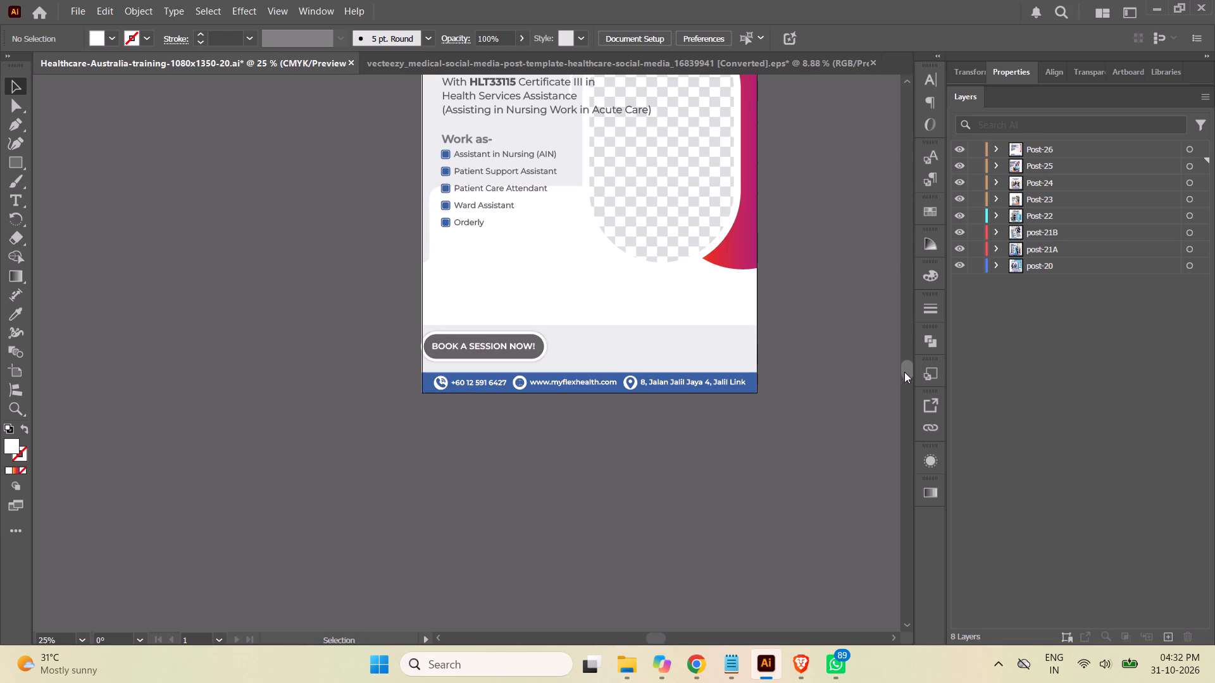
pyautogui.moveTo(904, 372); pyautogui.dragTo(907, 359)
pyautogui.click(907, 357)
pyautogui.click(908, 356)
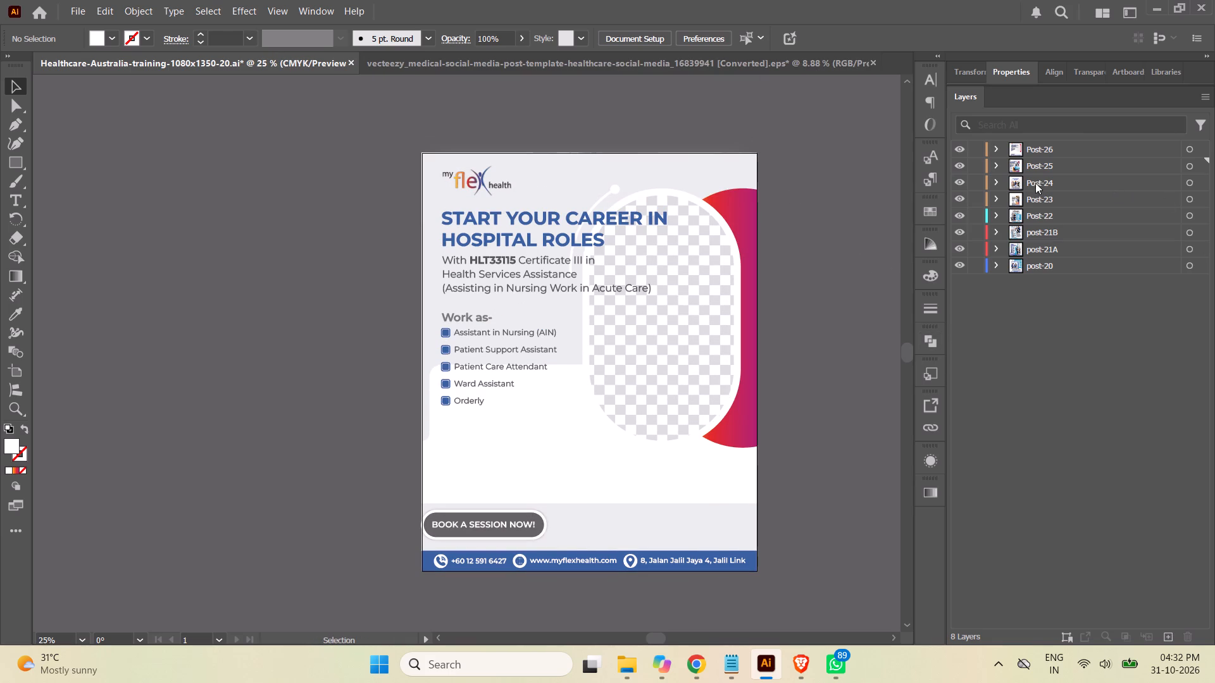
pyautogui.click(996, 149)
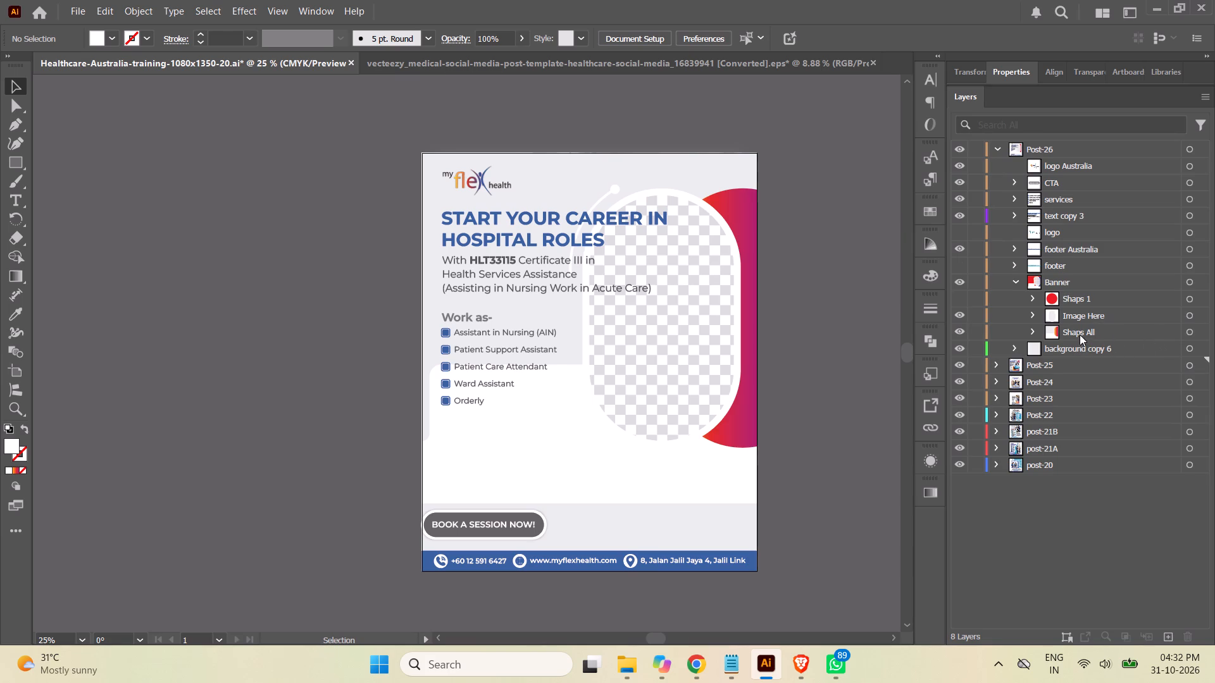
pyautogui.click(1189, 332)
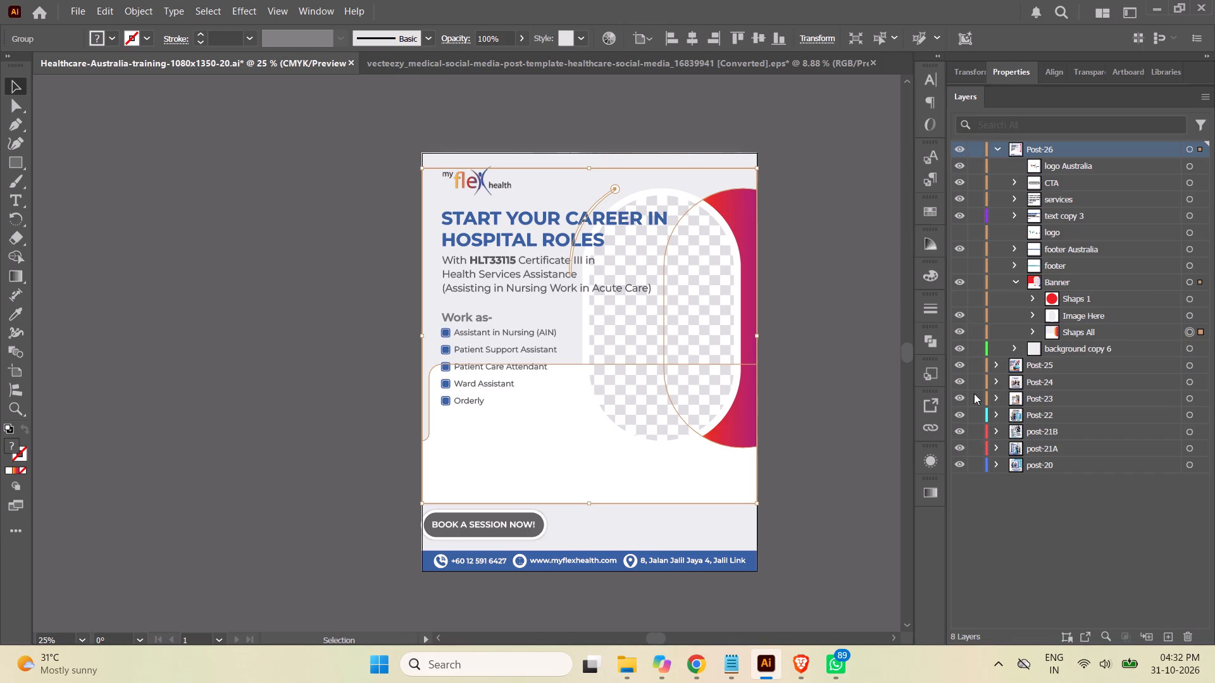
pyautogui.click(825, 418)
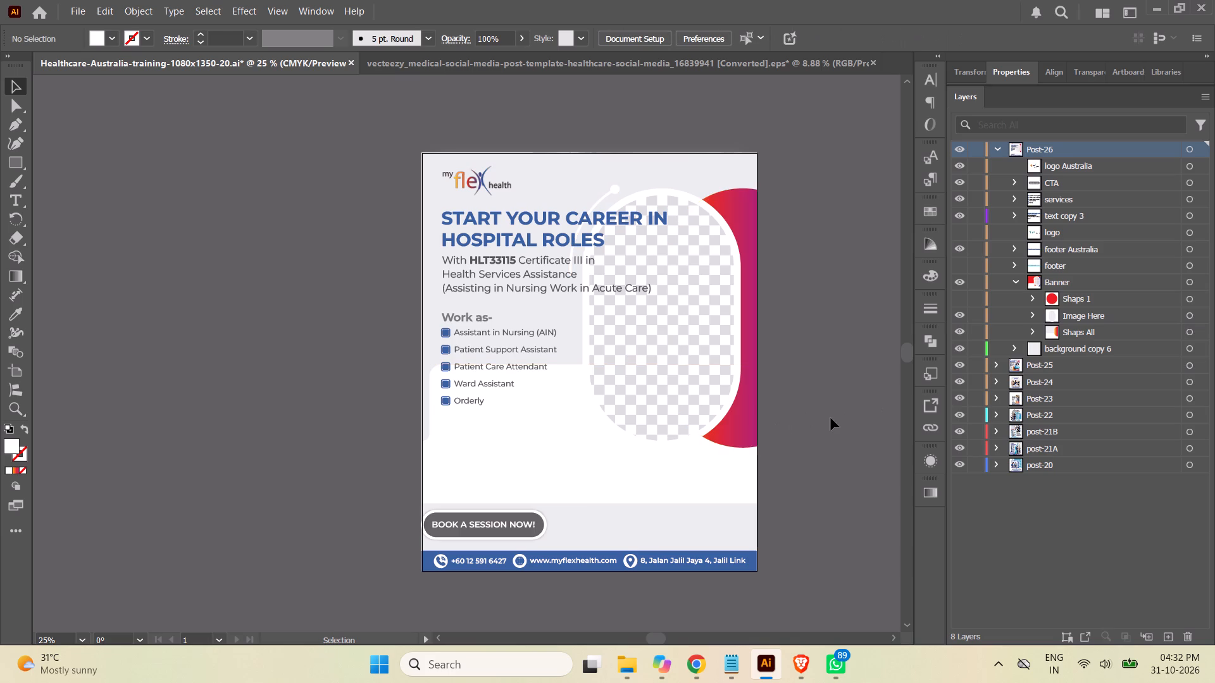
pyautogui.click(1193, 182)
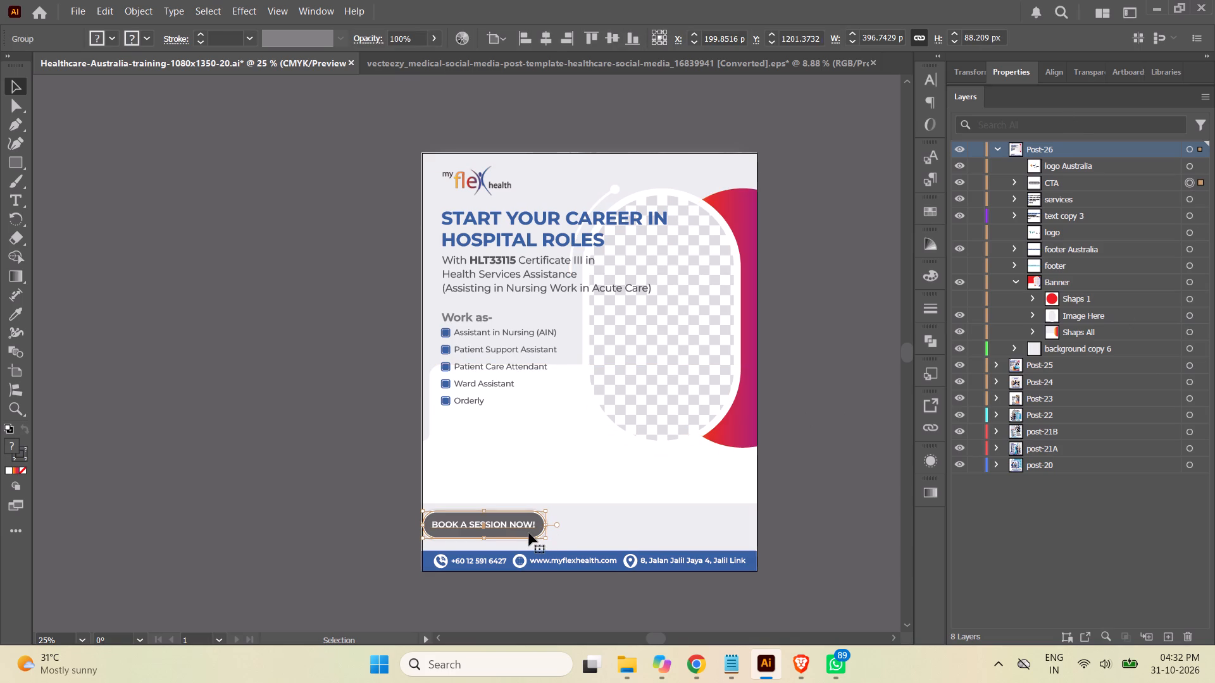
pyautogui.moveTo(529, 533); pyautogui.dragTo(607, 534)
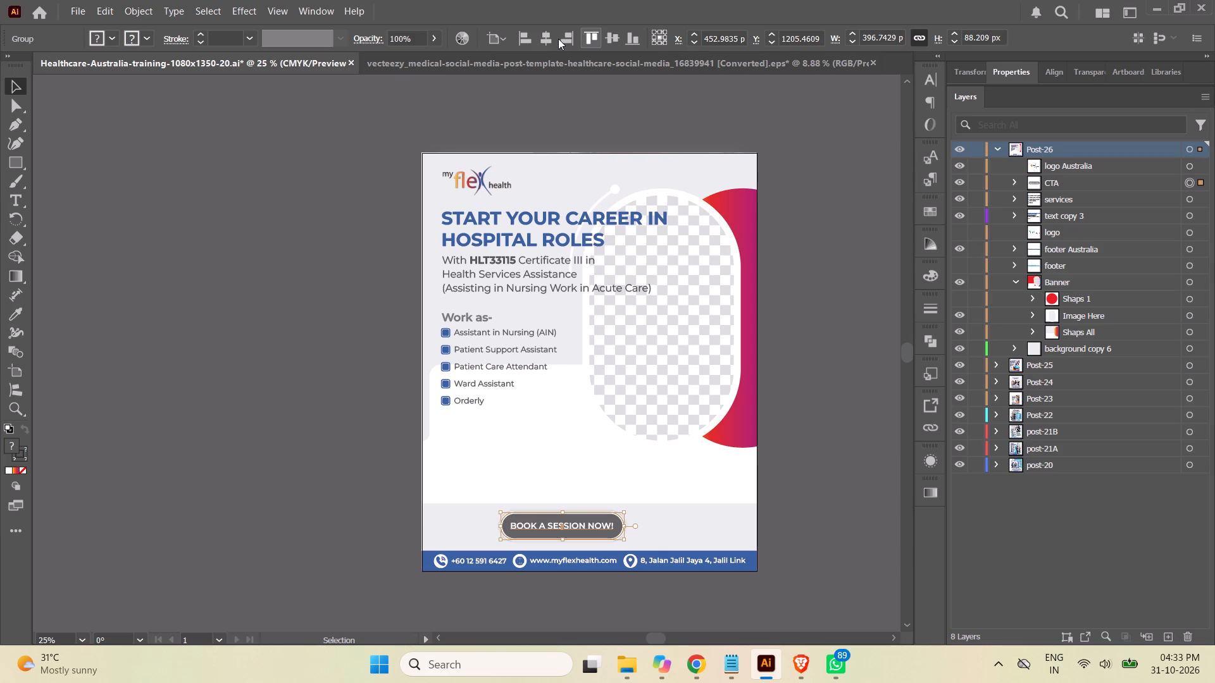
pyautogui.click(547, 40)
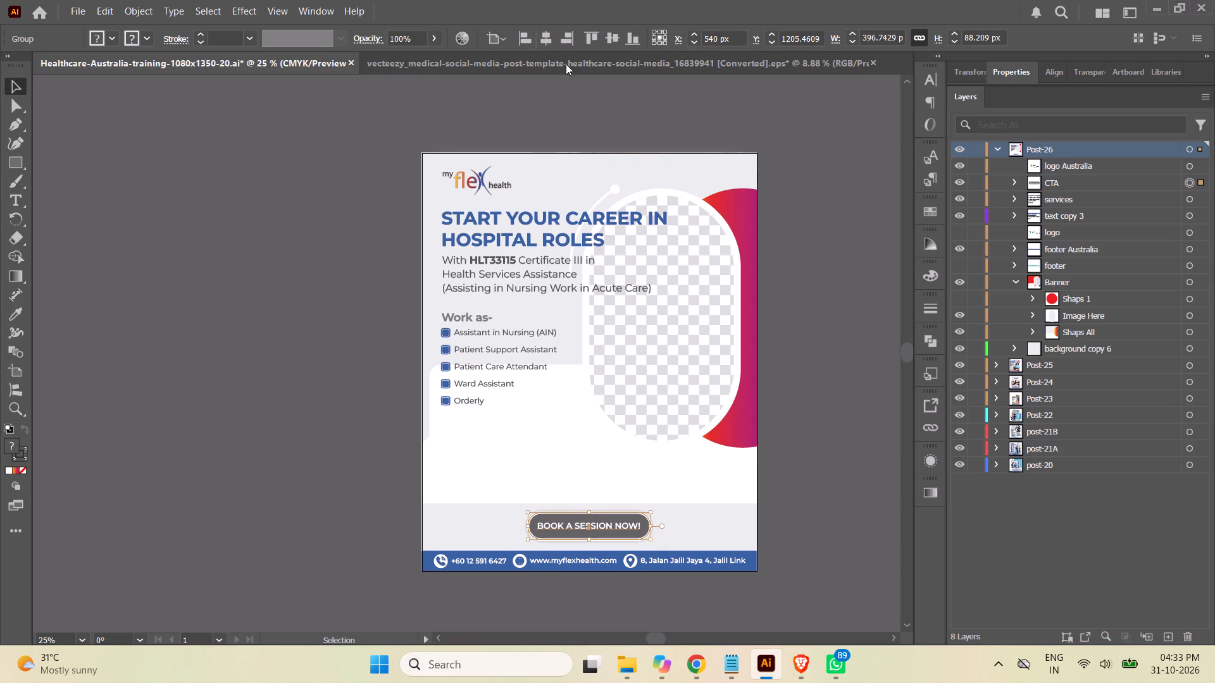
# Stretch the bottommost white path in Post-26's Shaps All group downward to the button's middle, about 1150 px high.
pyautogui.click(1036, 331)
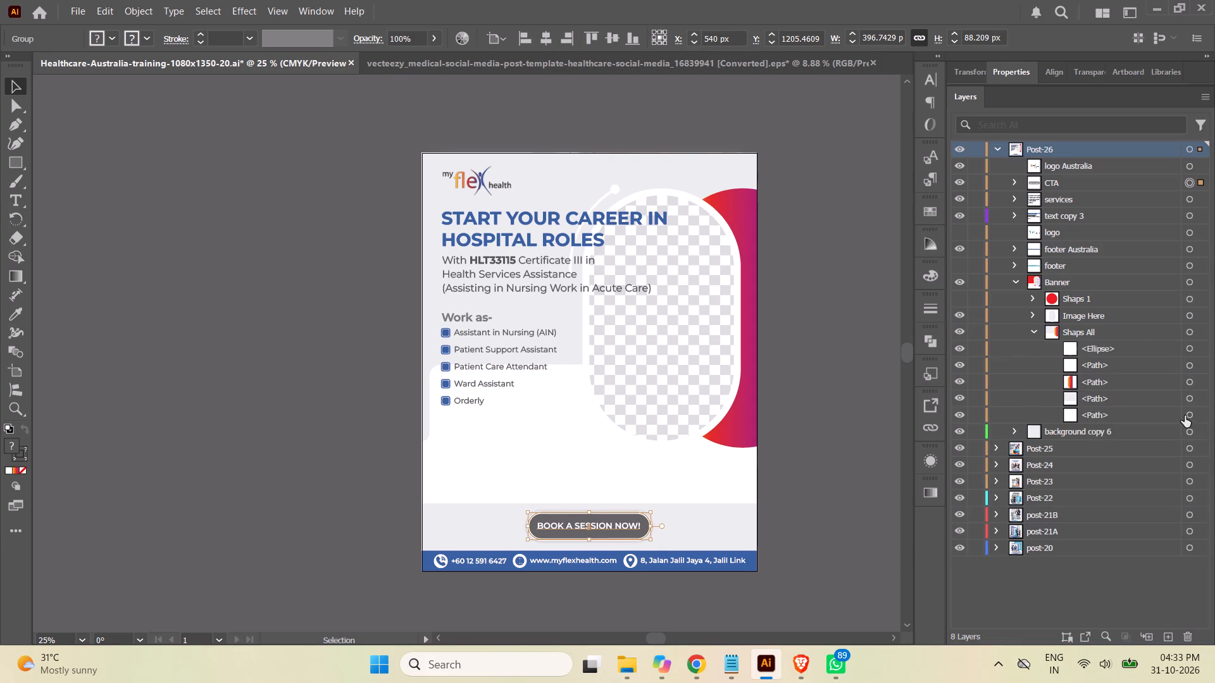
pyautogui.click(1185, 415)
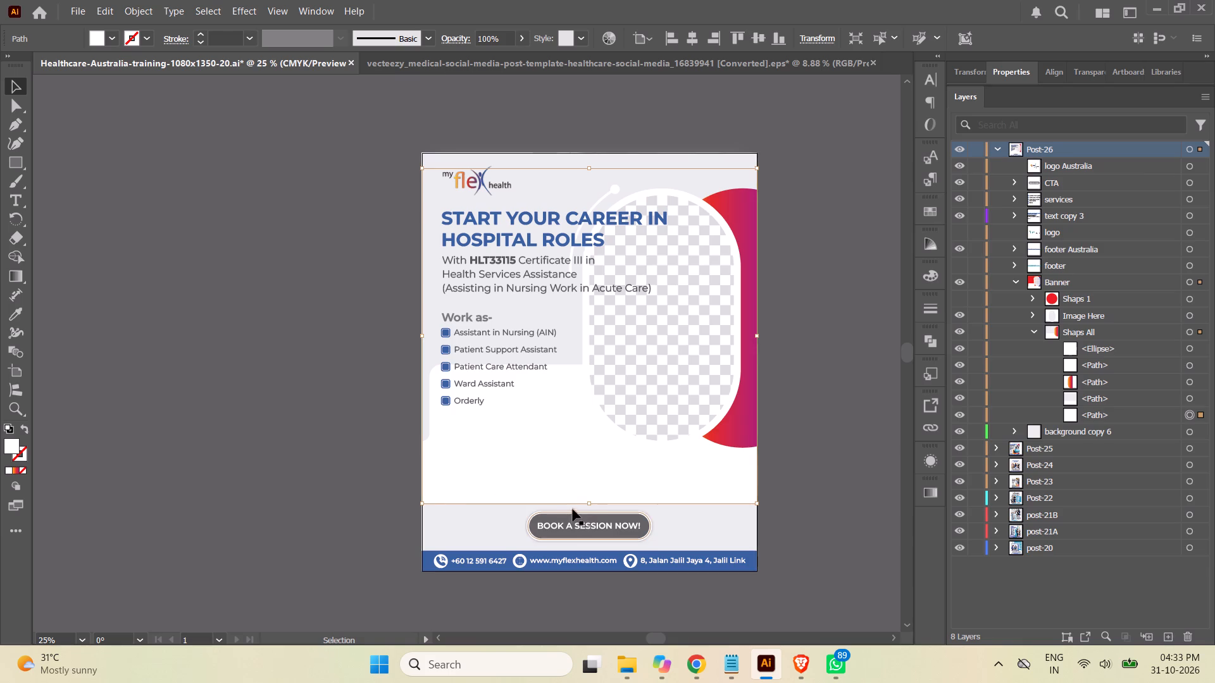
pyautogui.moveTo(589, 501); pyautogui.dragTo(589, 525)
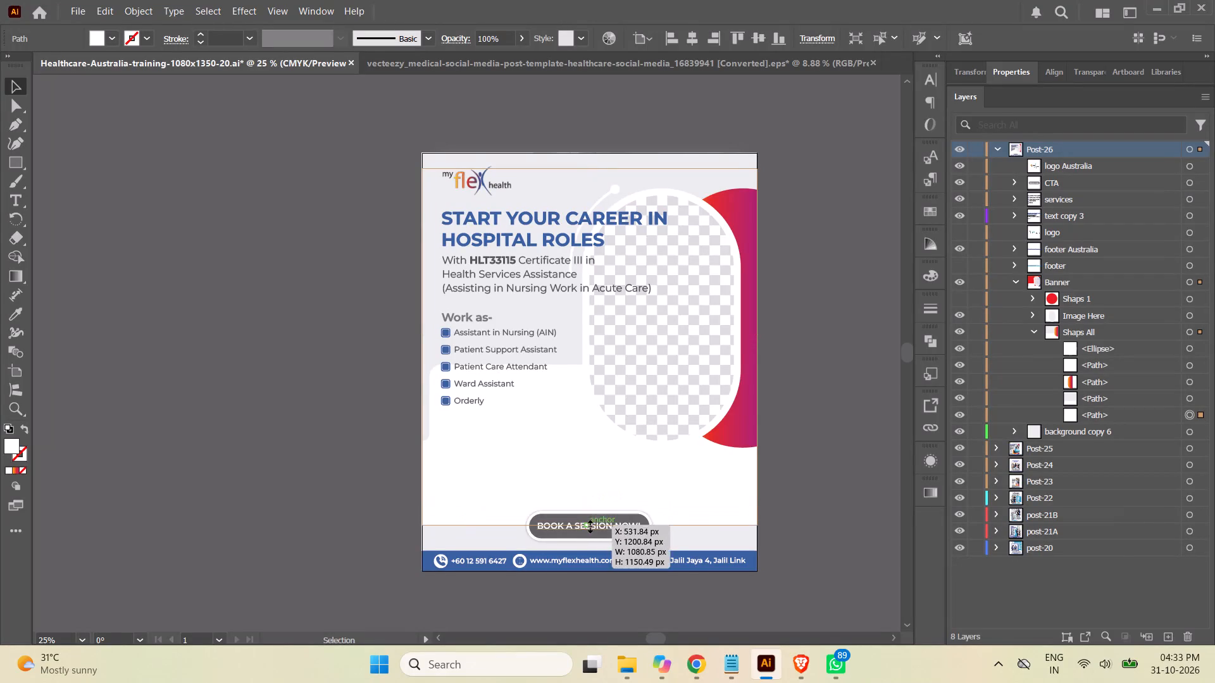
pyautogui.moveTo(589, 525); pyautogui.dragTo(588, 526)
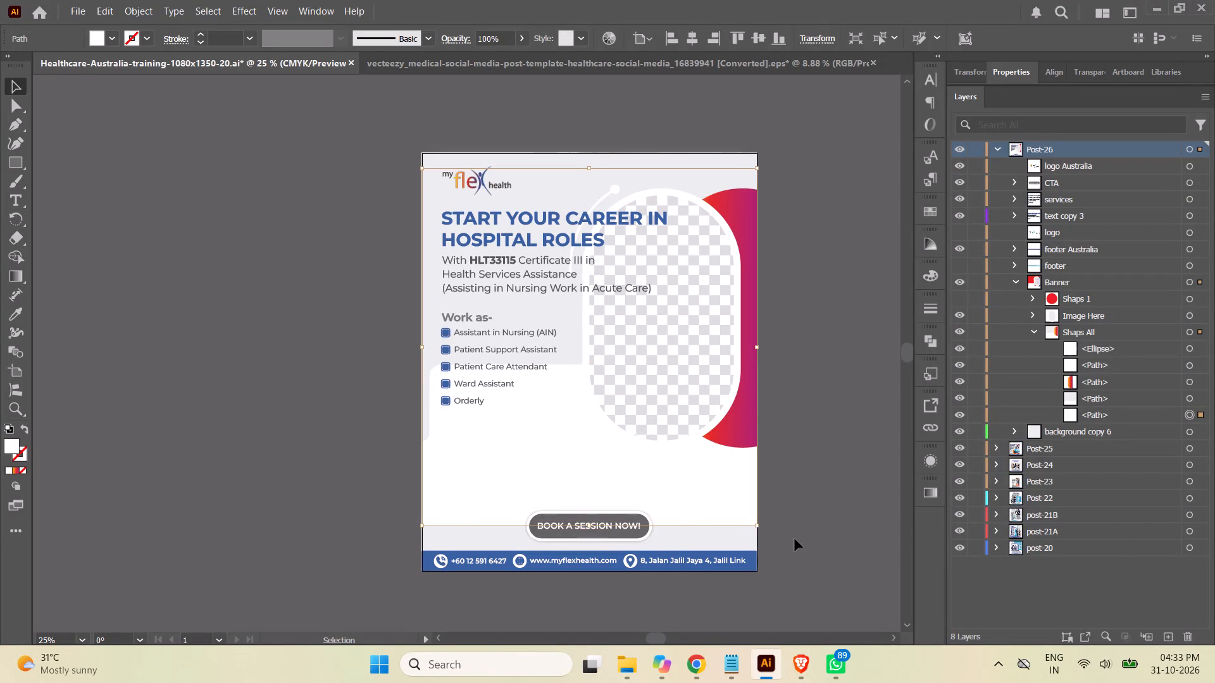
pyautogui.click(802, 538)
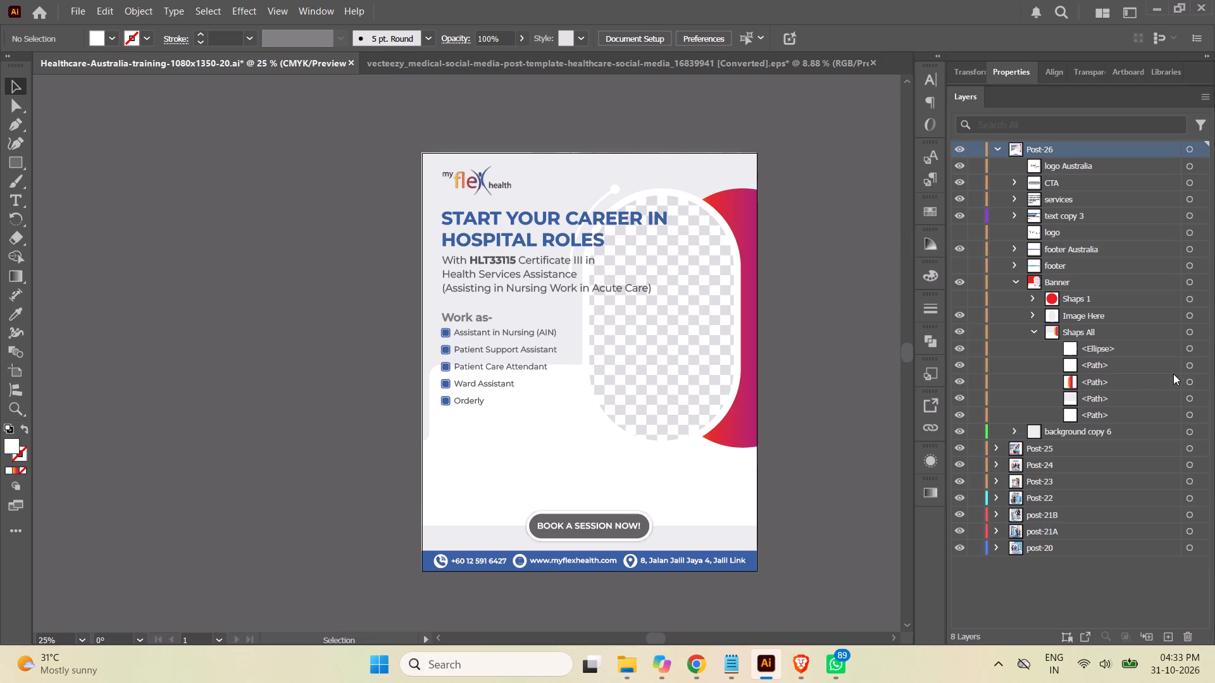
# Select the Image Here frame and show the hidden Shaps 1 red circle in Post-26's Banner group.
pyautogui.click(1191, 317)
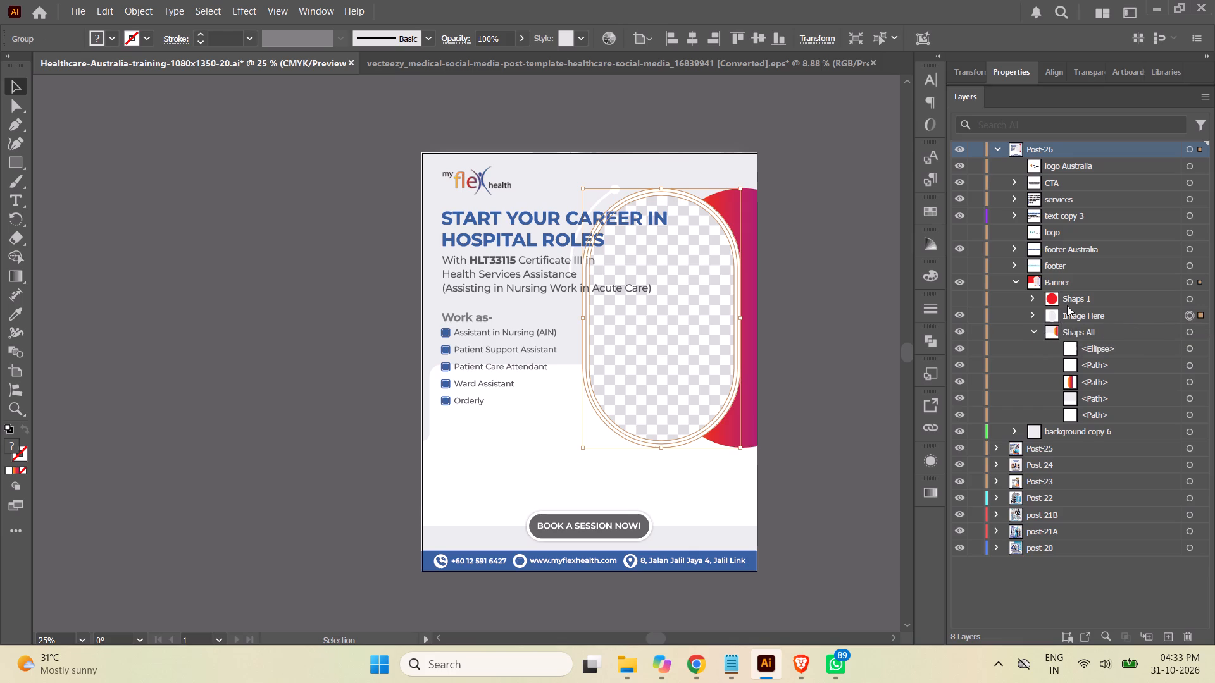
pyautogui.click(964, 297)
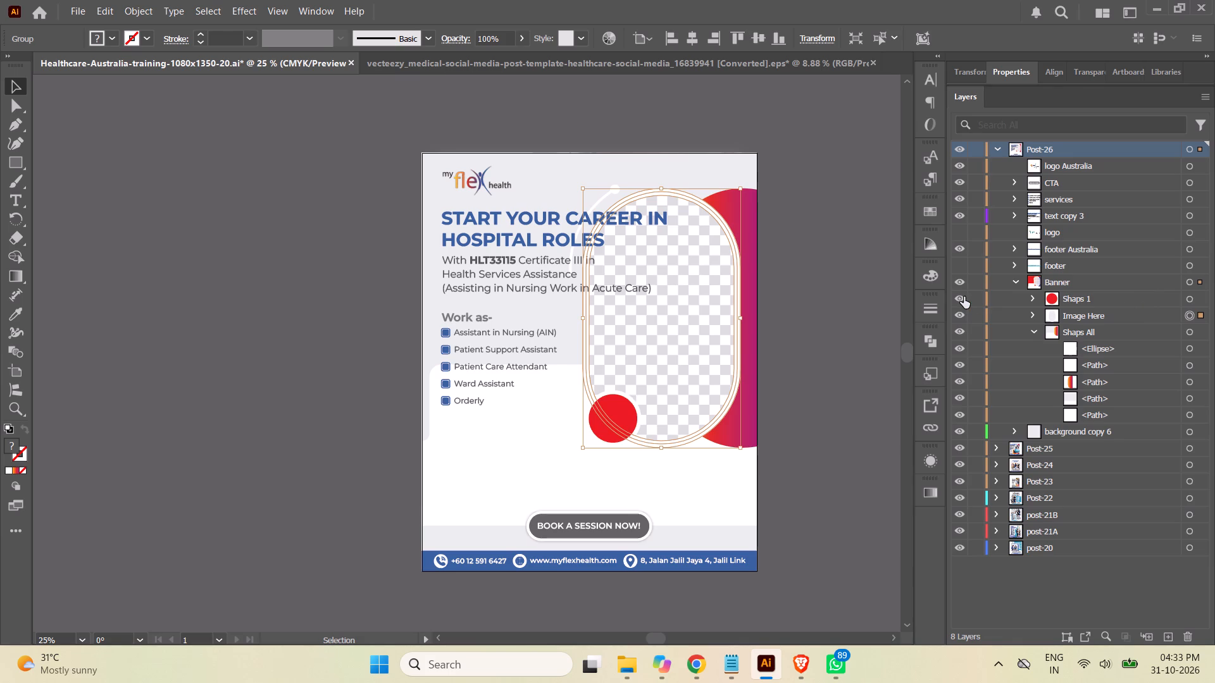
# Move Post-26's services bullet list down onto the white rounded panel, at about X 272 px, Y 870 px.
pyautogui.click(1190, 199)
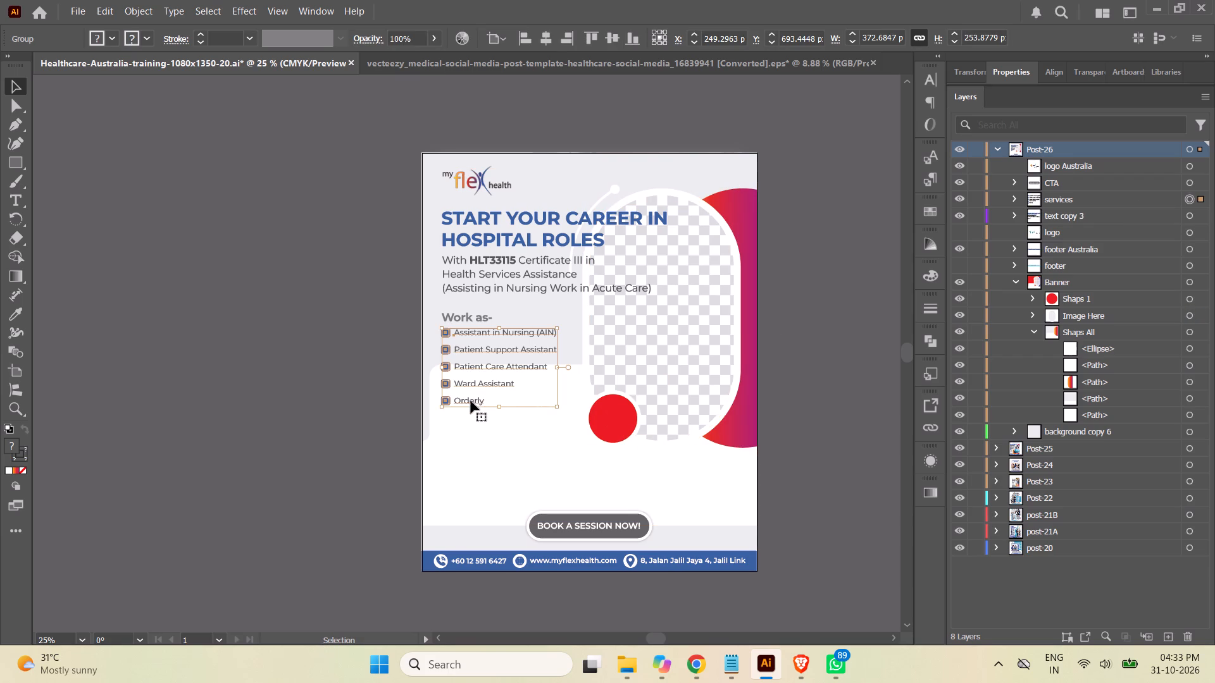
pyautogui.moveTo(470, 401); pyautogui.dragTo(477, 454)
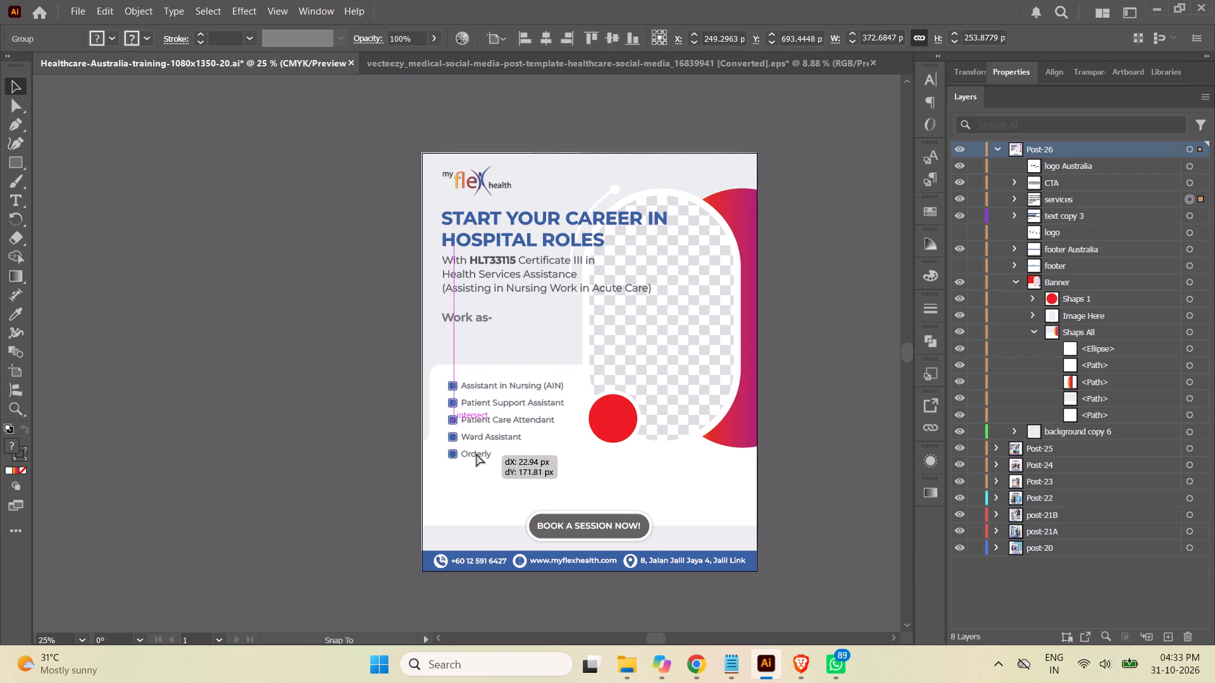
pyautogui.moveTo(477, 454); pyautogui.dragTo(477, 456)
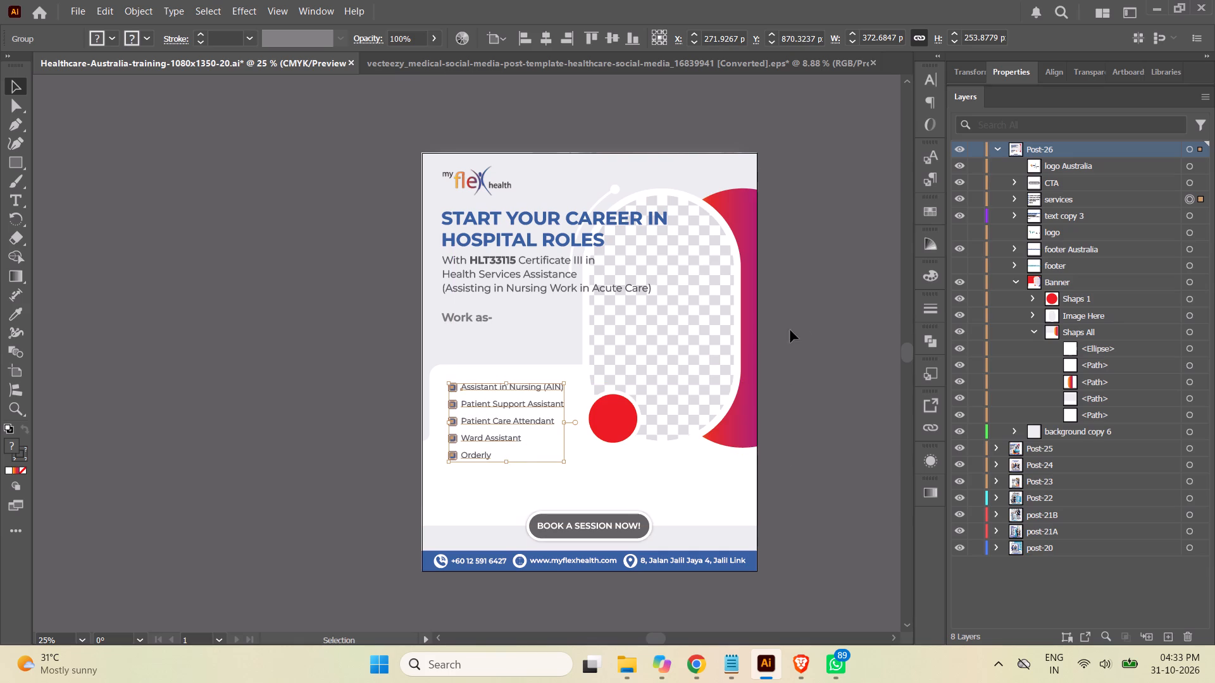
pyautogui.click(857, 339)
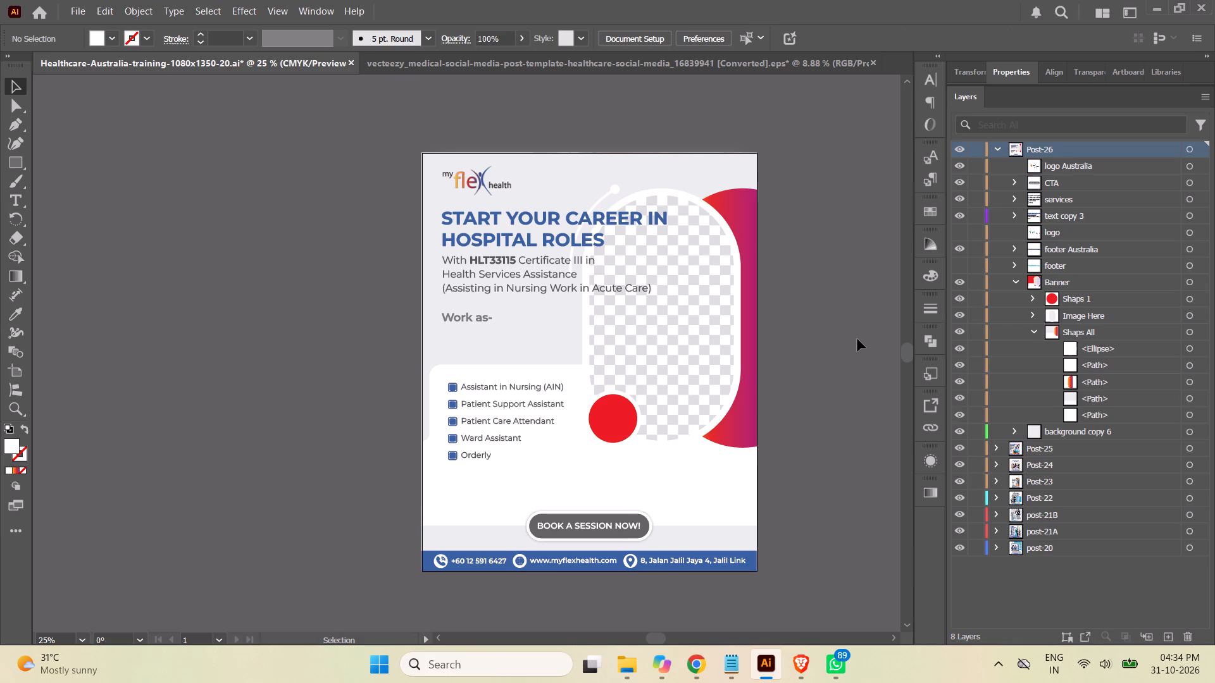
# Switch to Chrome to check the hook and pointers in the Asana Wellness Therapy brief, and return to Illustrator.
pyautogui.click(697, 668)
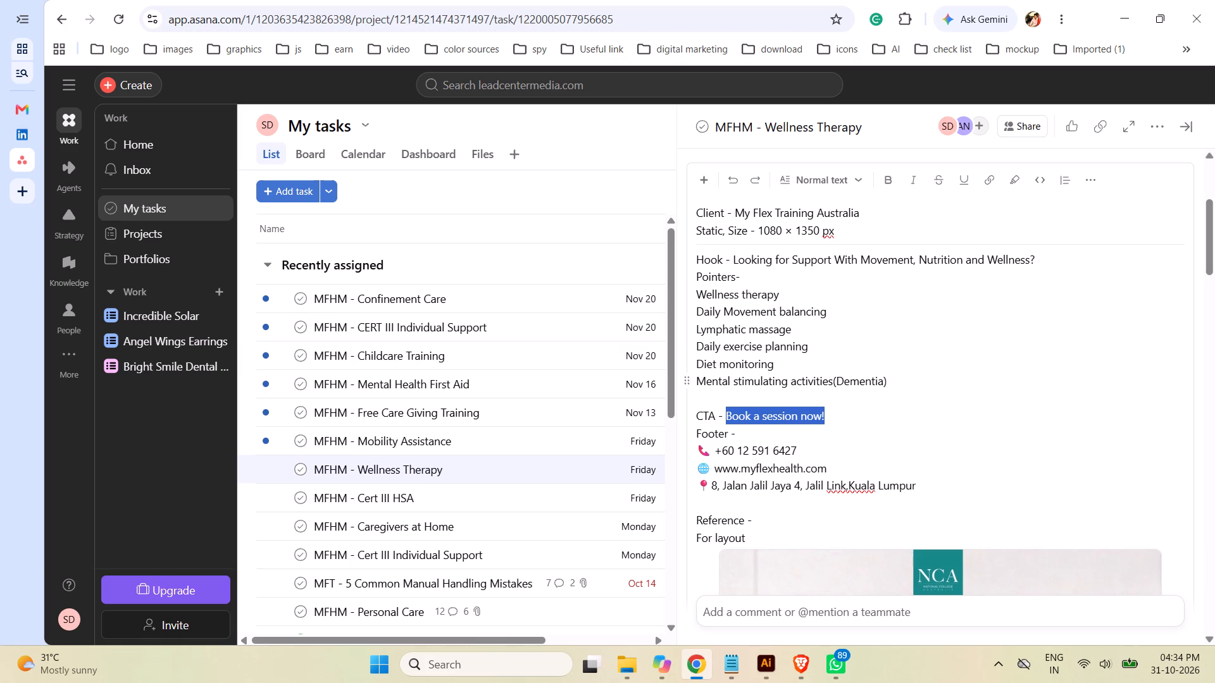
pyautogui.click(768, 666)
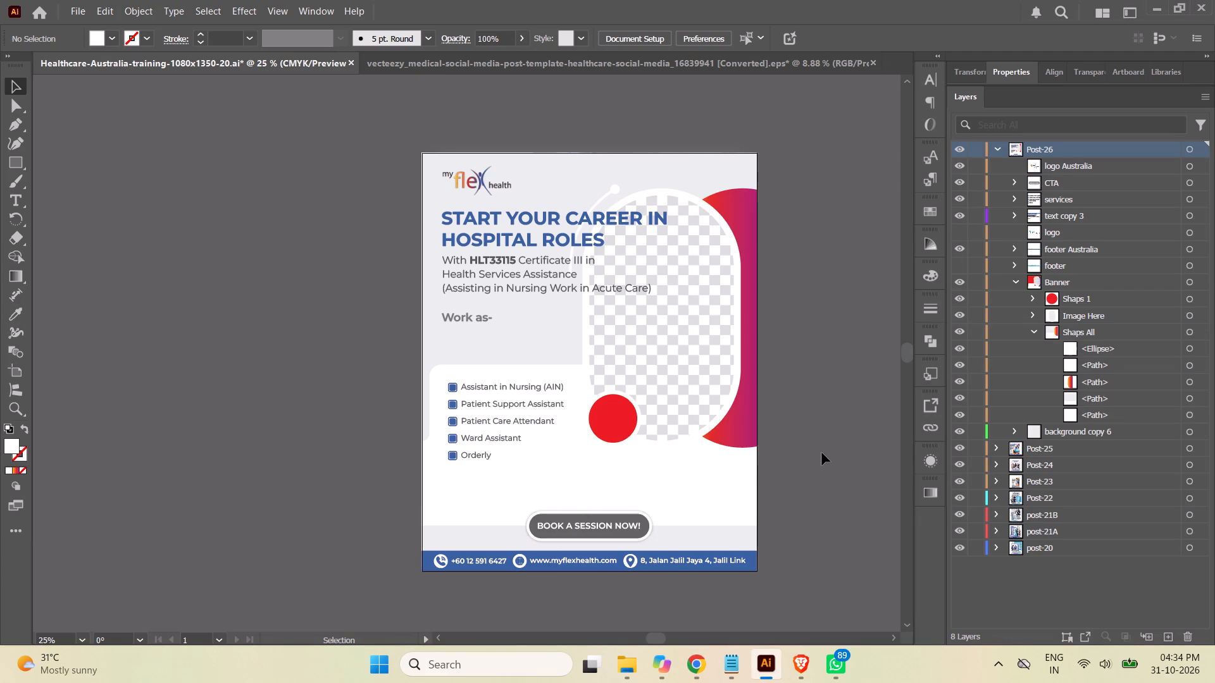
# Lower the top two corner anchors of the light grey path, second from bottom in Post-26's Shaps All group, by about 190 px.
pyautogui.click(1189, 417)
pyautogui.click(1189, 398)
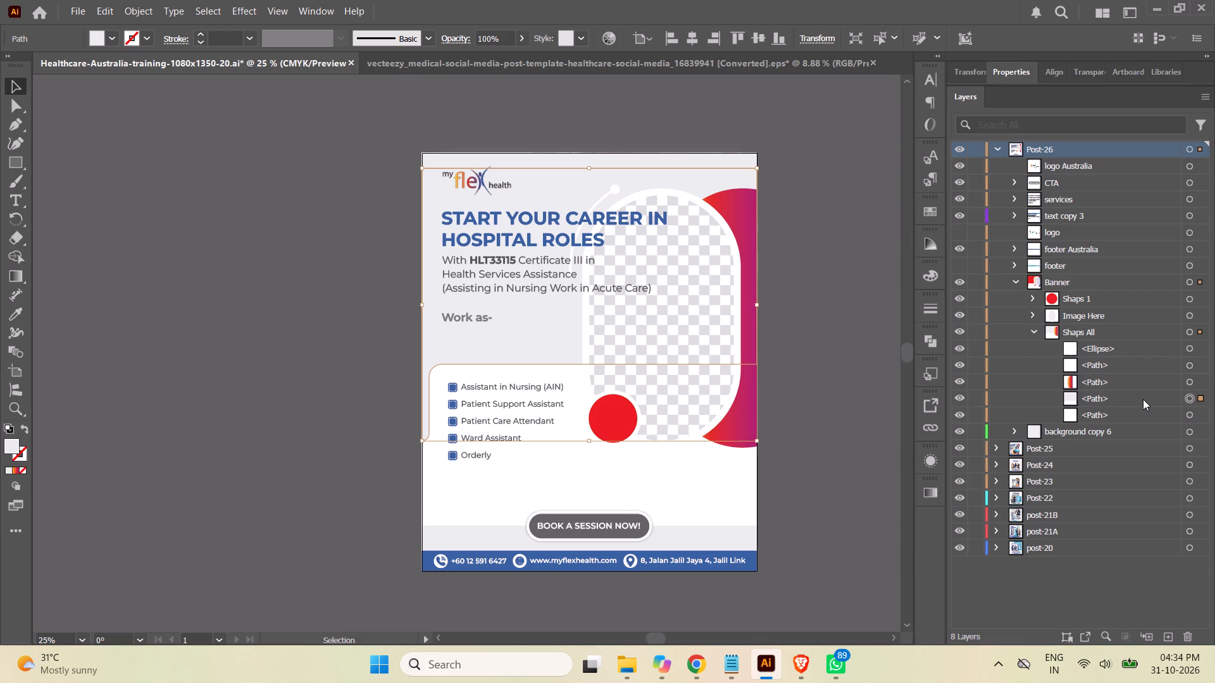
pyautogui.click(7, 111)
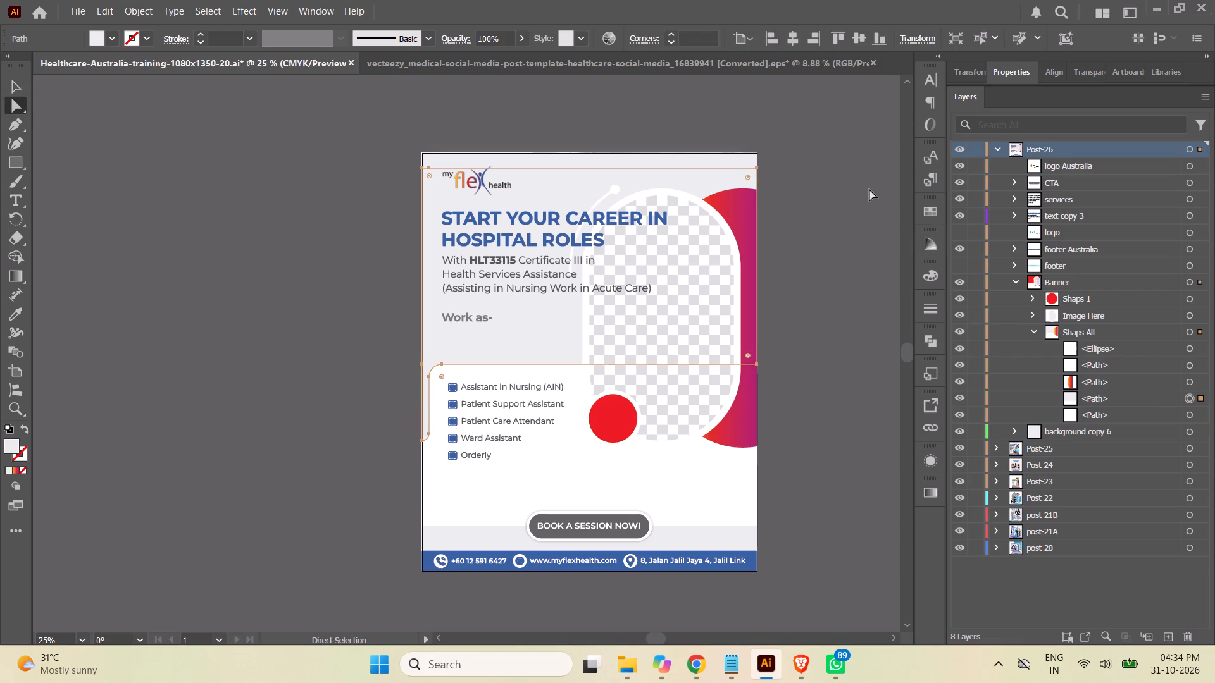
pyautogui.click(759, 167)
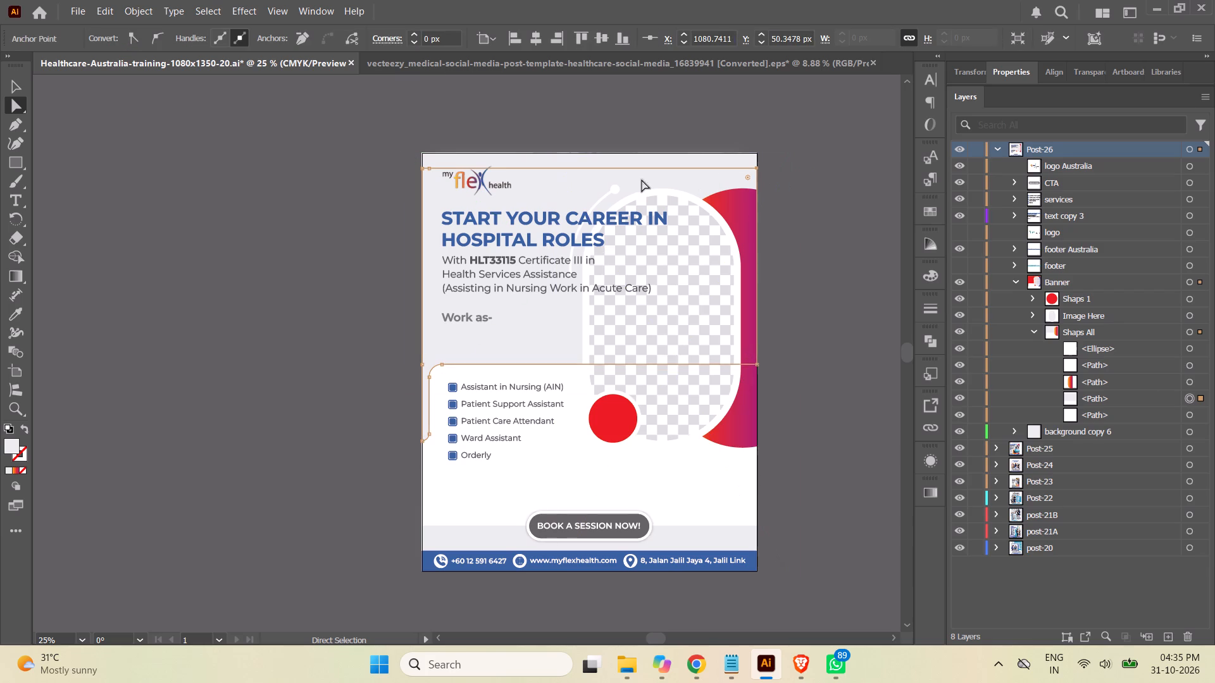
pyautogui.keyDown('shift'); pyautogui.click(429, 168); pyautogui.keyUp('shift')
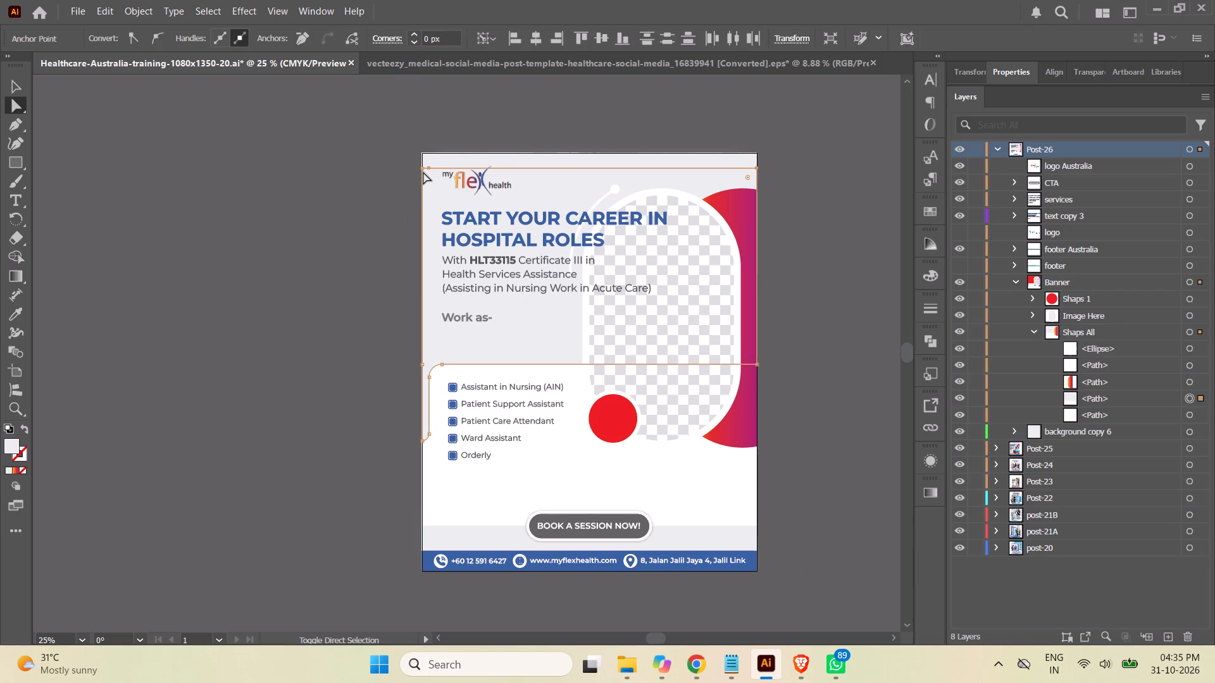
pyautogui.keyDown('shift'); pyautogui.click(423, 168); pyautogui.keyUp('shift')
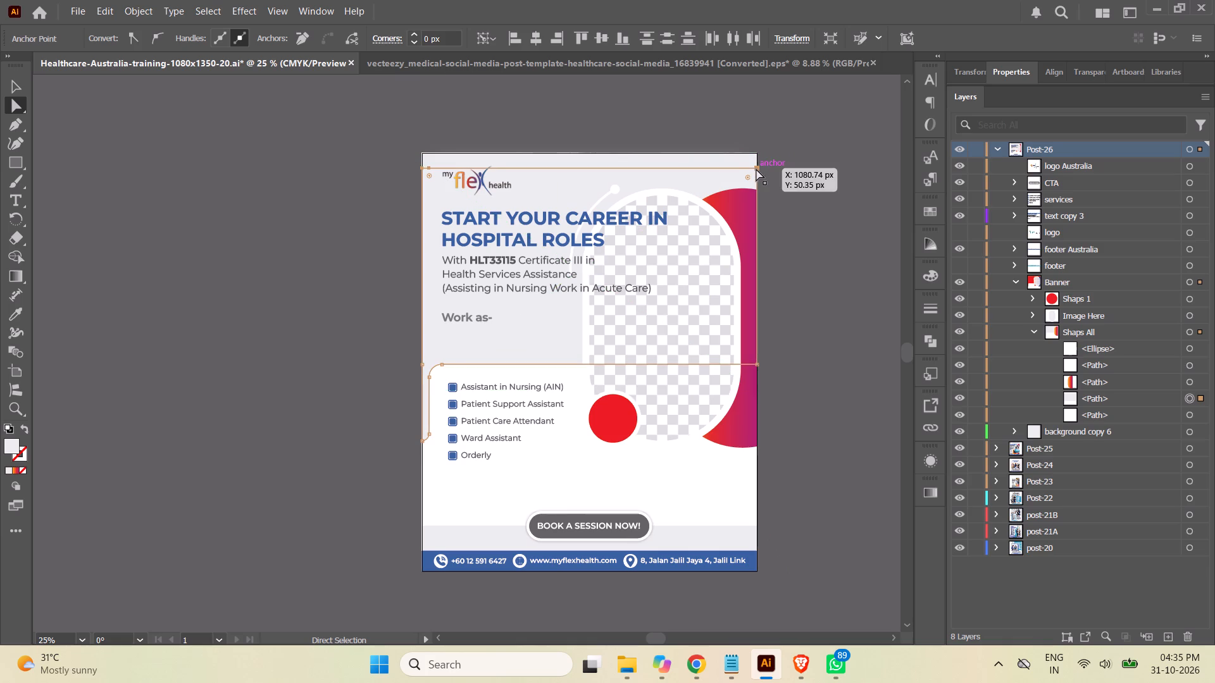
pyautogui.moveTo(758, 169); pyautogui.dragTo(758, 182)
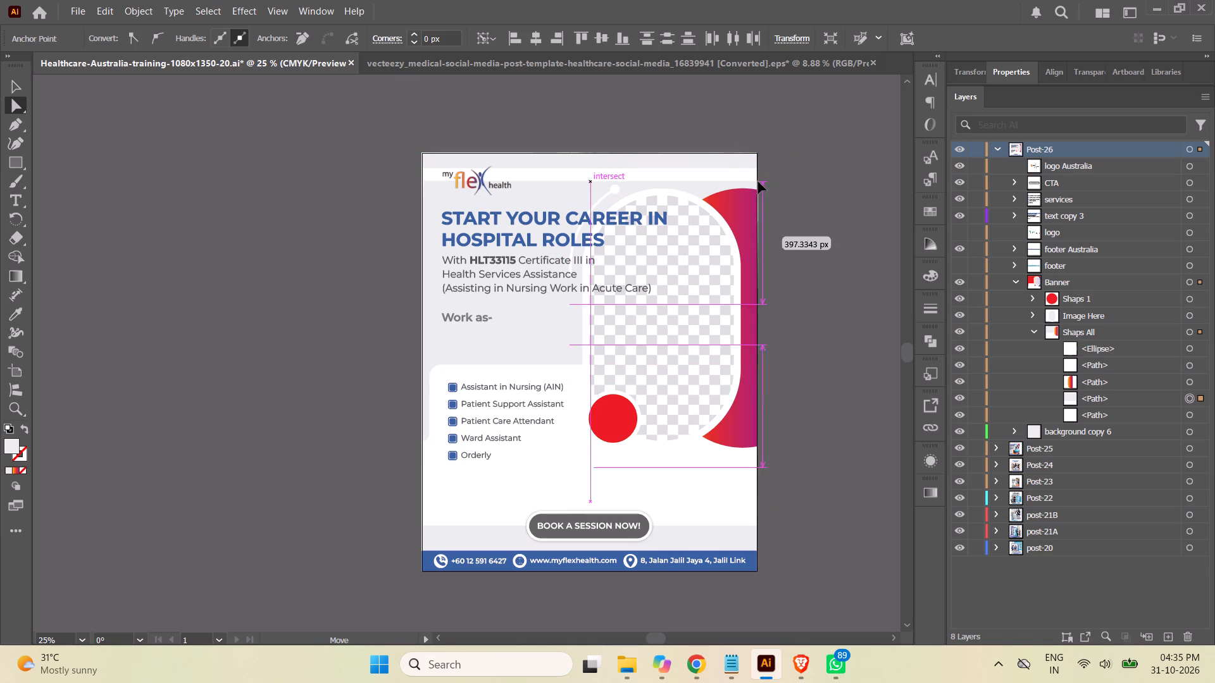
pyautogui.moveTo(758, 182); pyautogui.dragTo(758, 233)
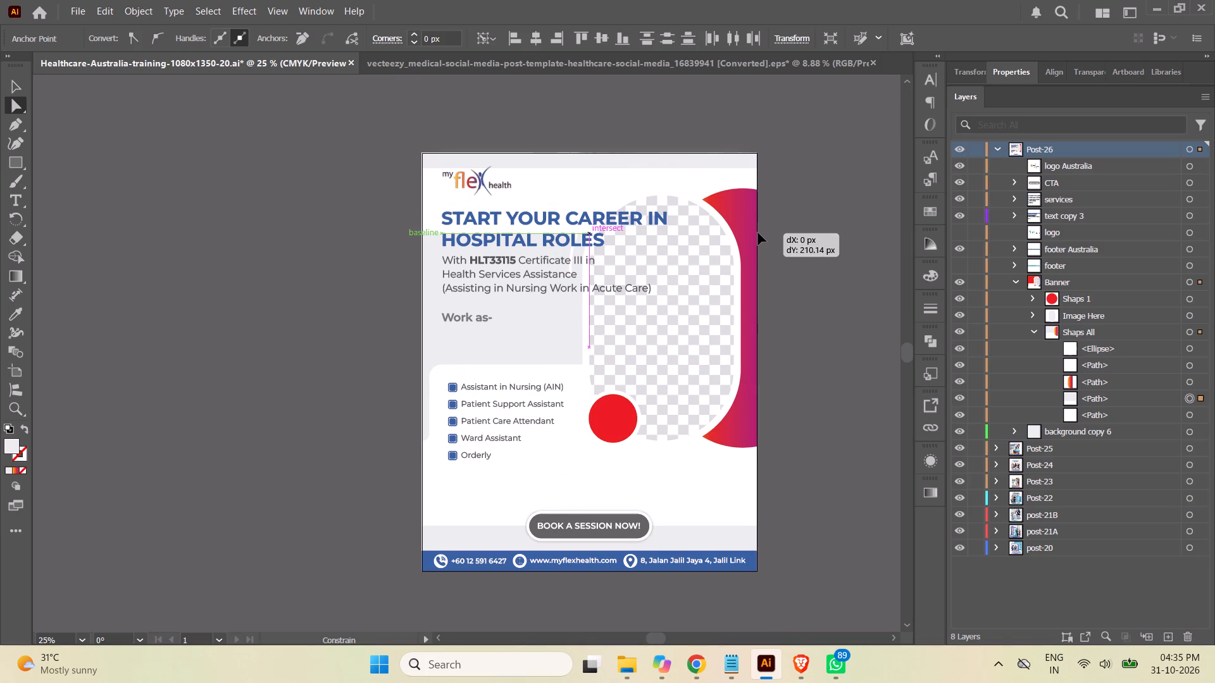
pyautogui.moveTo(758, 233); pyautogui.dragTo(759, 227)
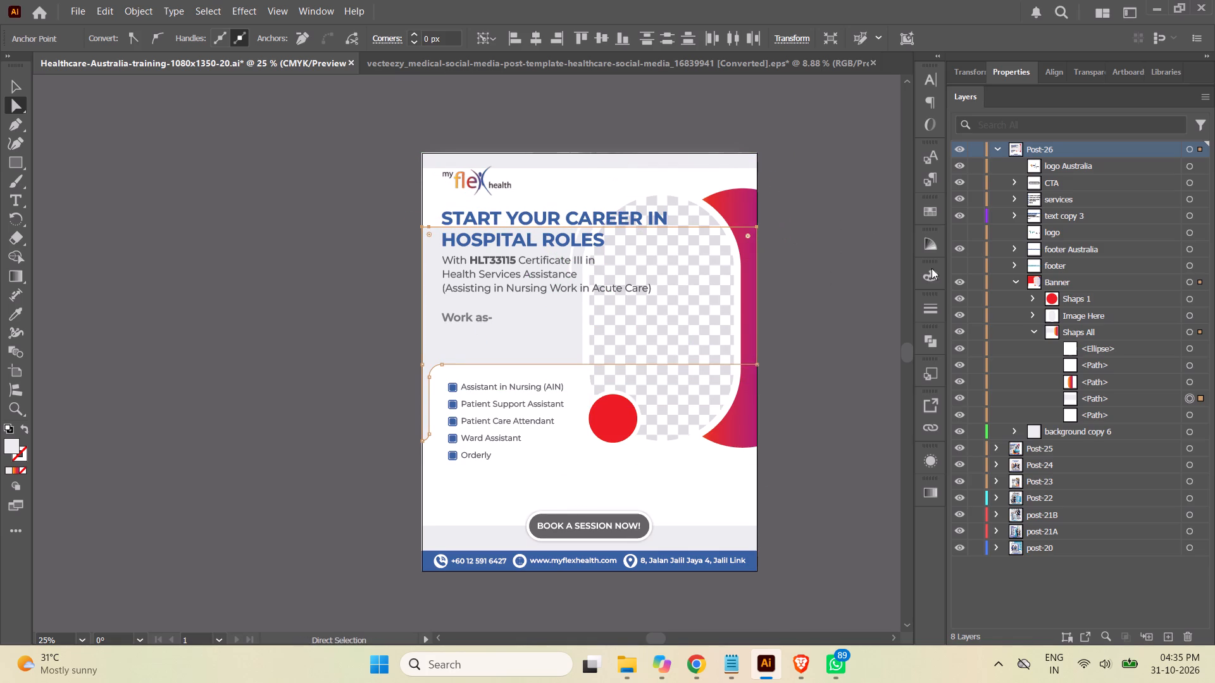
# Move the shortened light grey Shaps All path straight up until its top edge meets the artboard's top edge.
pyautogui.click(1189, 398)
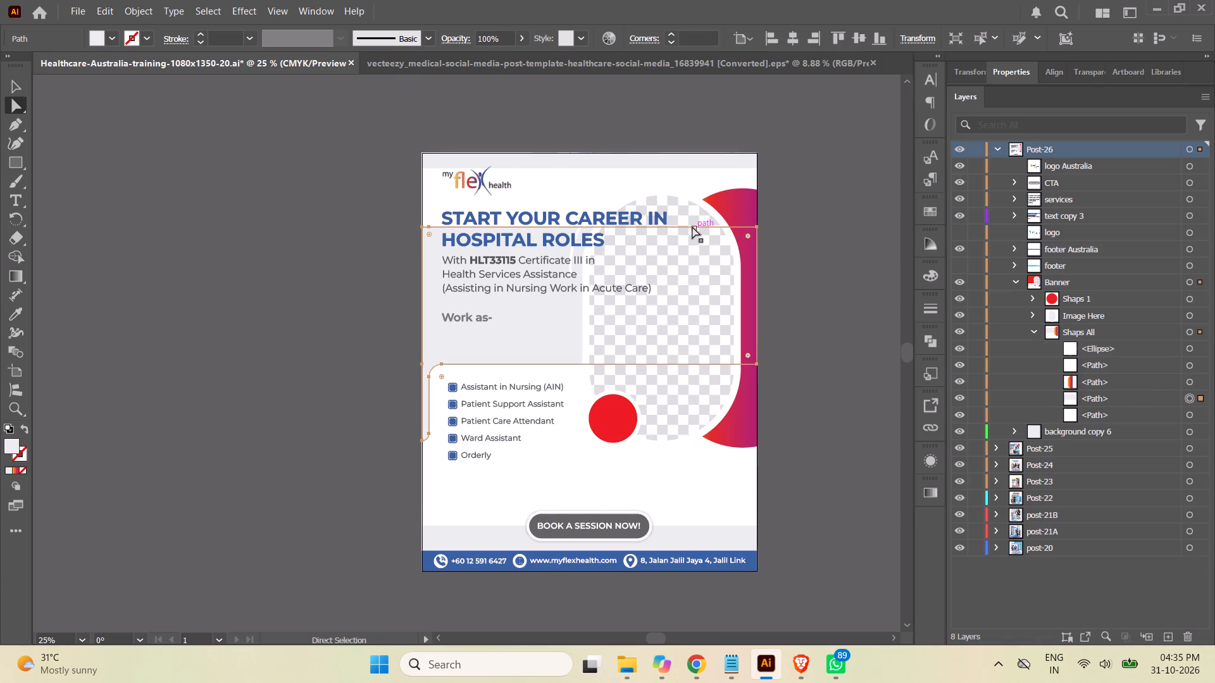
pyautogui.moveTo(692, 226); pyautogui.dragTo(697, 182)
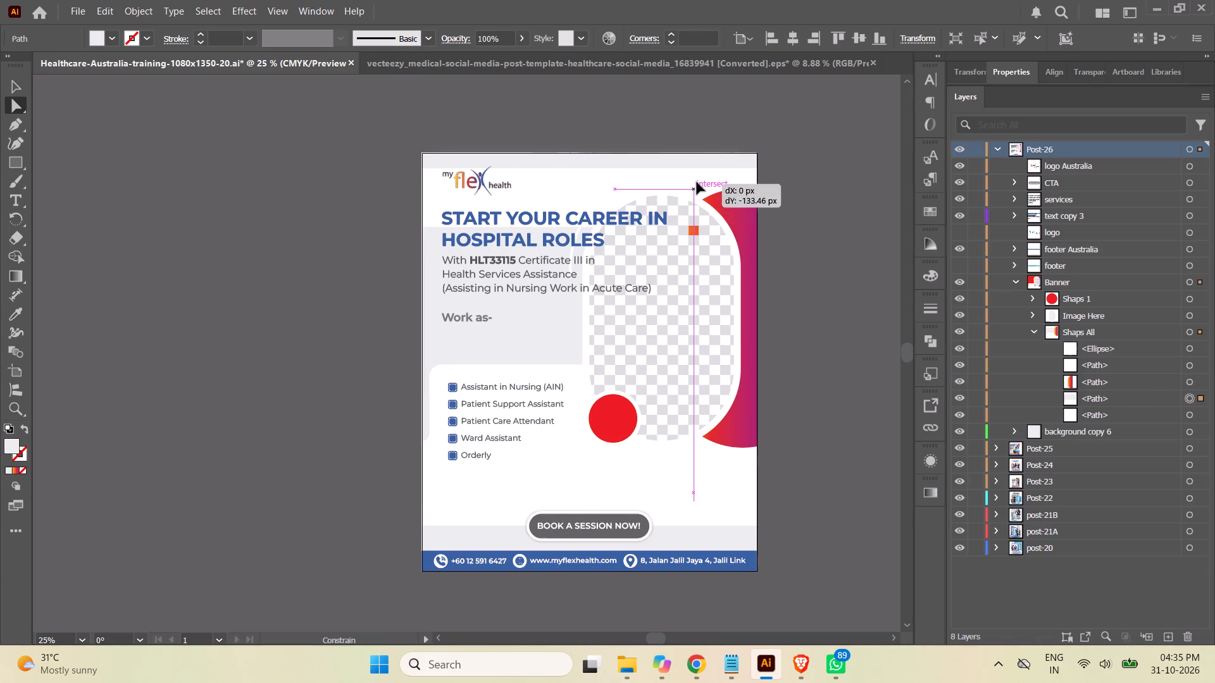
pyautogui.moveTo(697, 182); pyautogui.dragTo(694, 151)
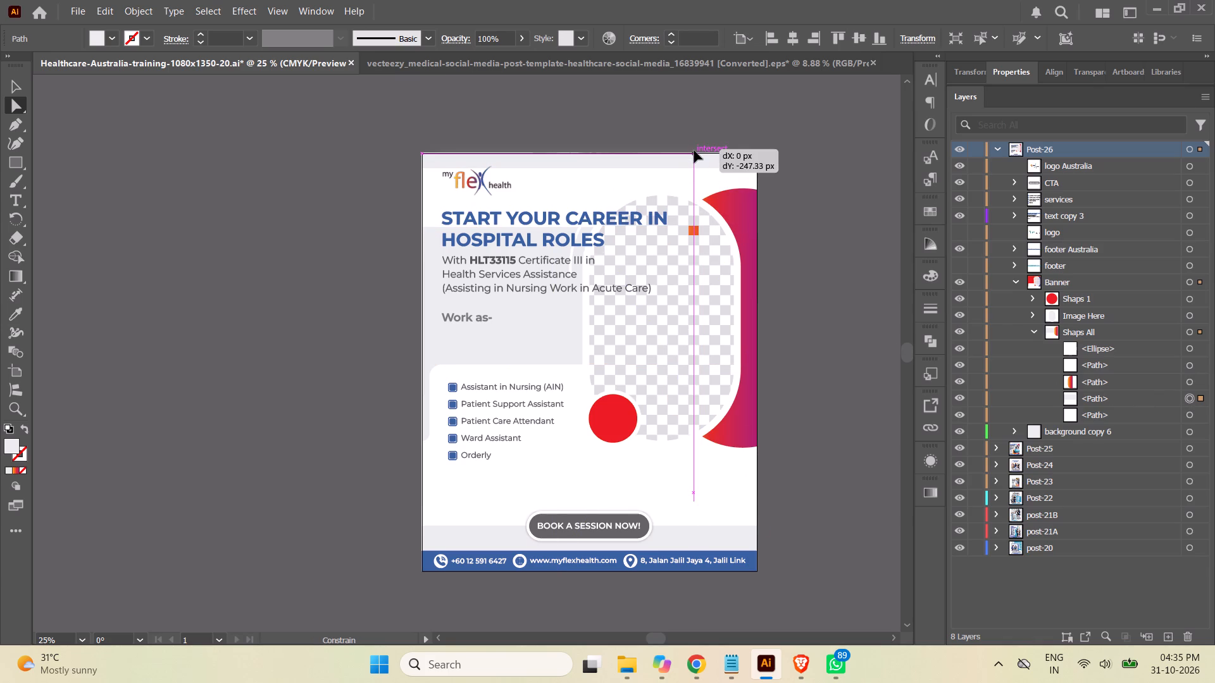
pyautogui.moveTo(694, 151); pyautogui.dragTo(694, 151)
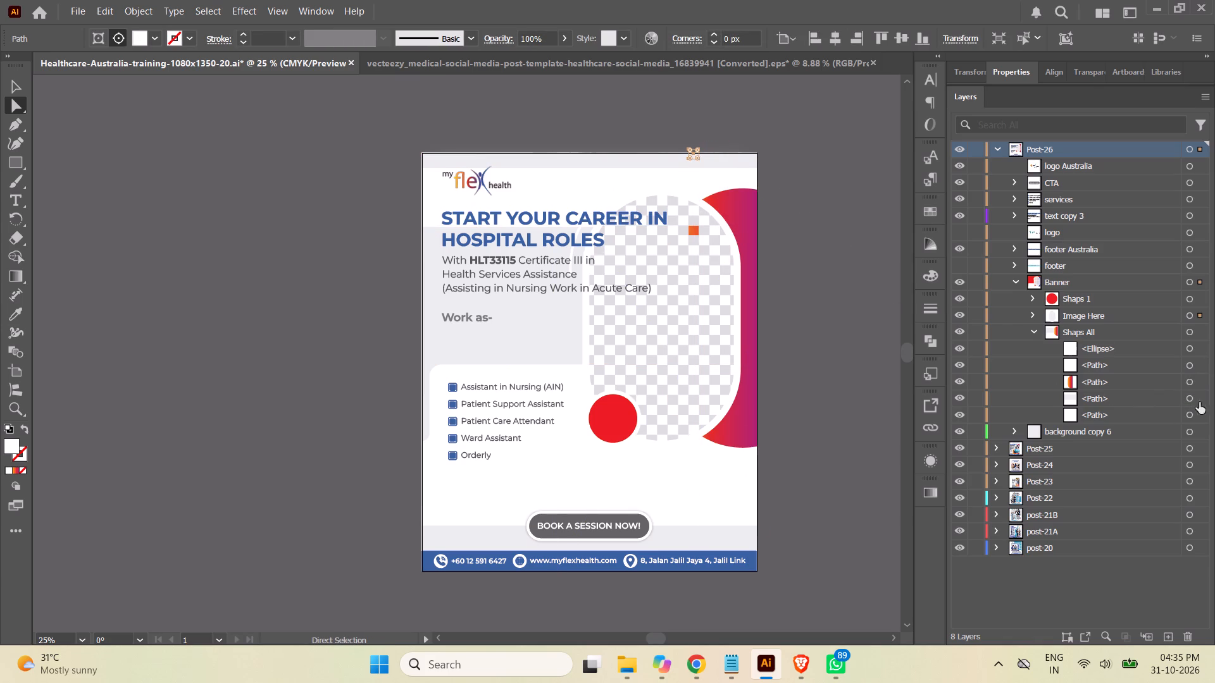
pyautogui.click(1188, 398)
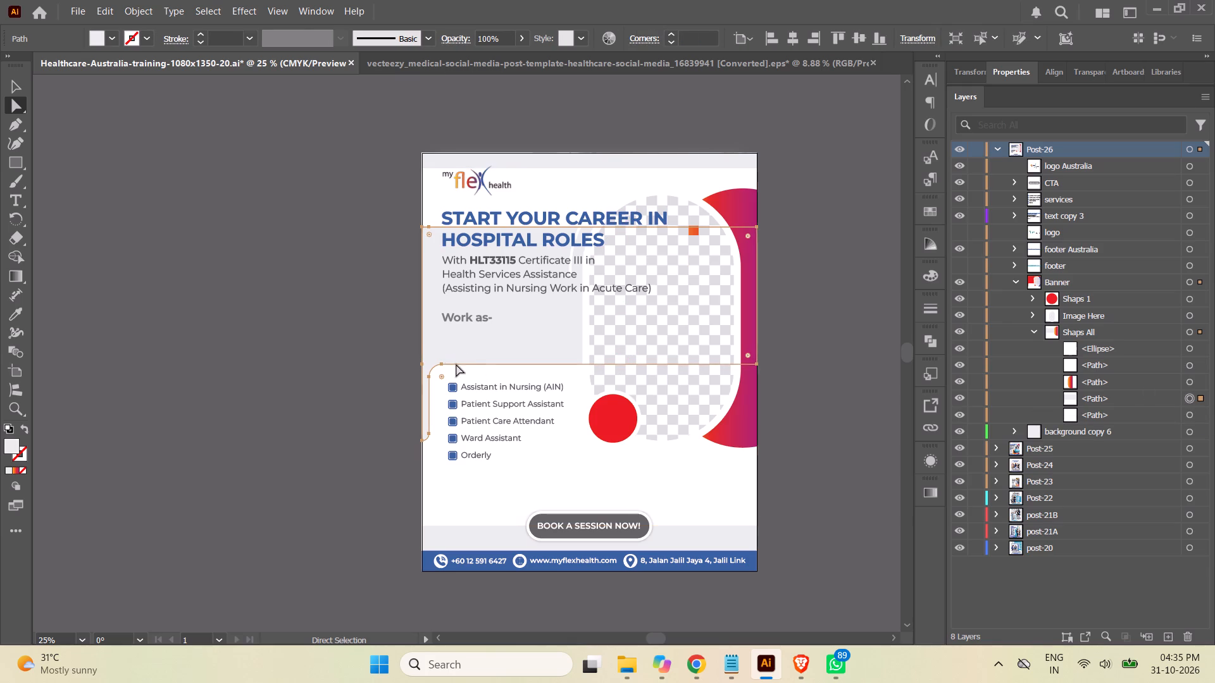
pyautogui.click(13, 85)
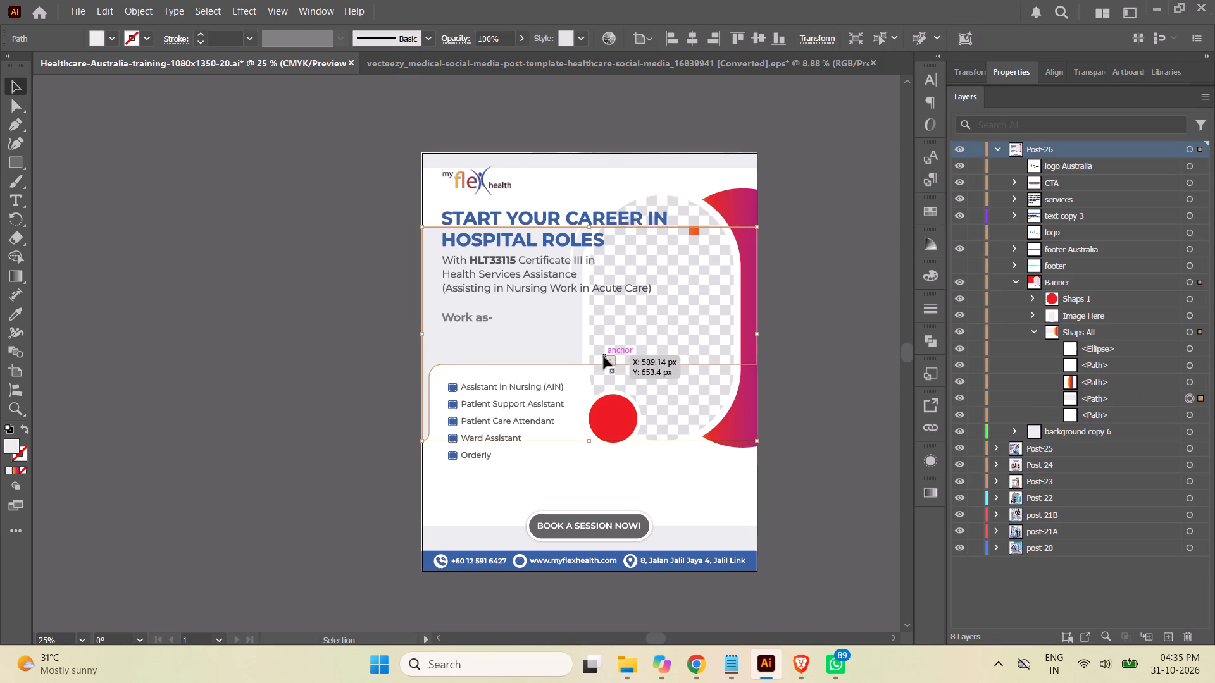
pyautogui.moveTo(603, 363); pyautogui.dragTo(607, 296)
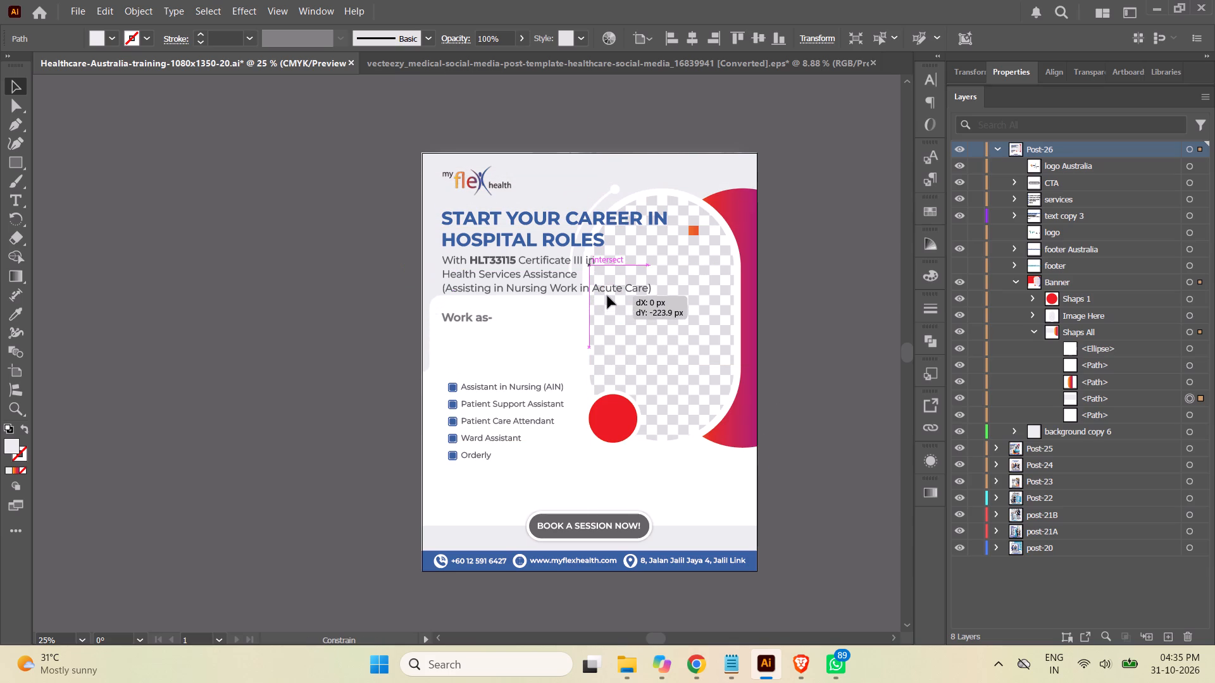
pyautogui.moveTo(607, 296); pyautogui.dragTo(609, 292)
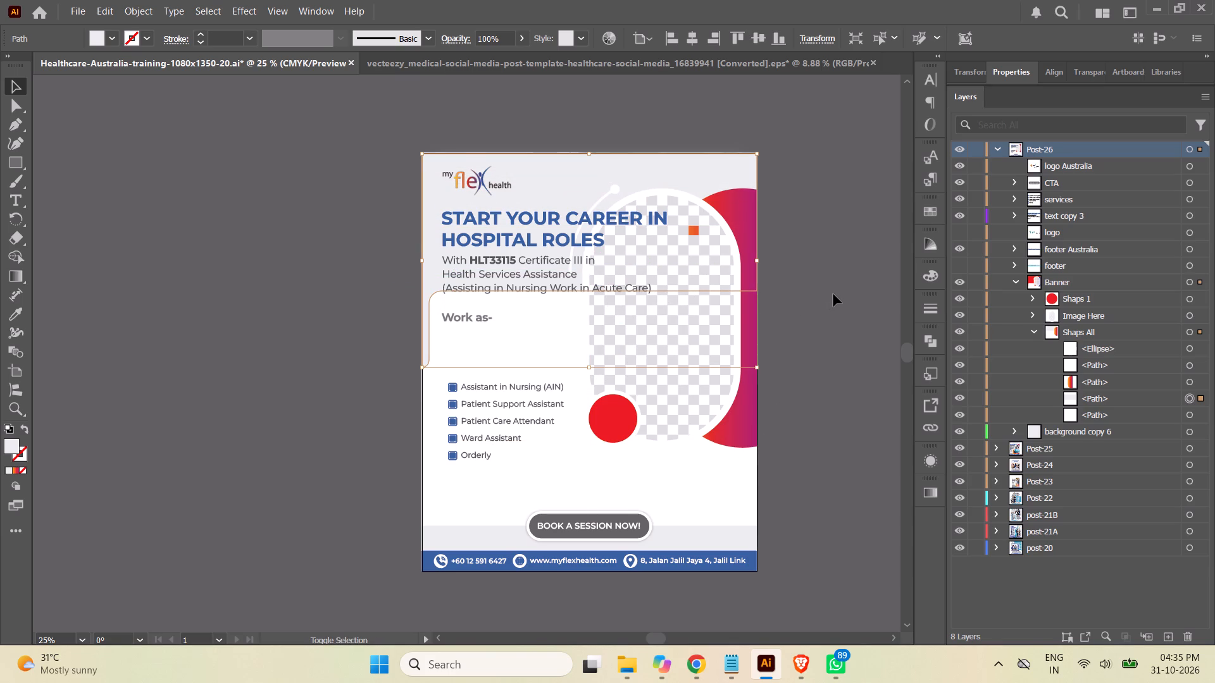
pyautogui.click(833, 293)
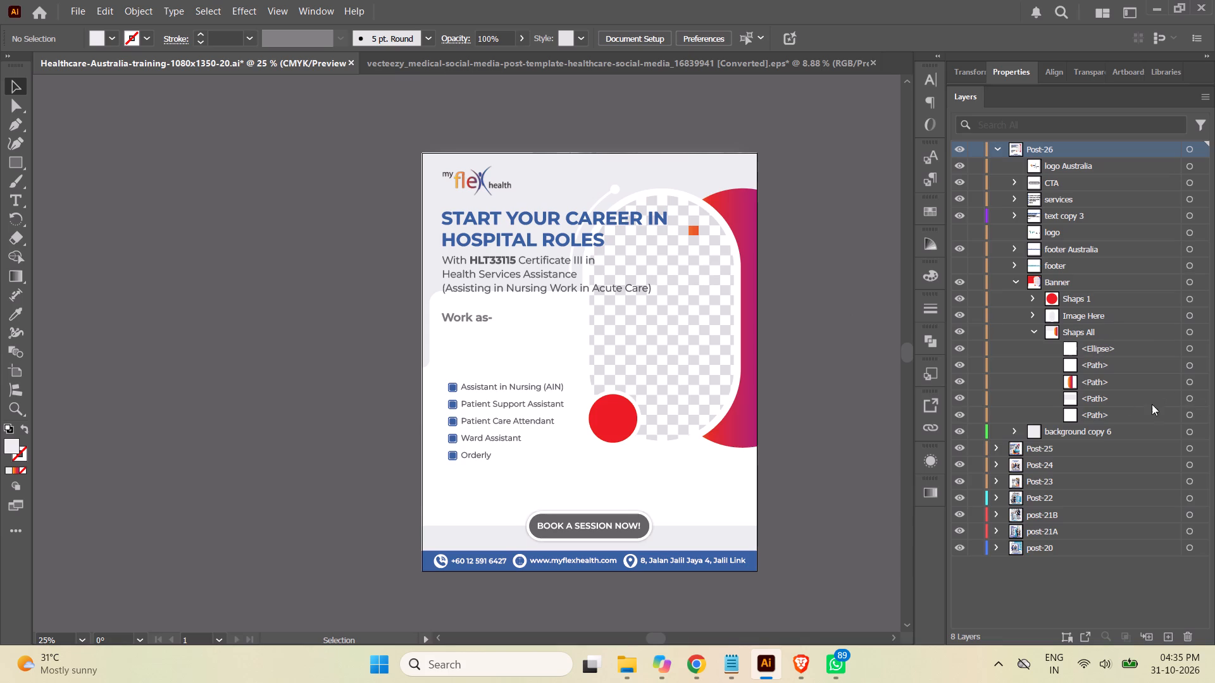
# Stretch the bottommost white path in Shaps All upward to the artboard's top edge, about 1200 px high.
pyautogui.click(1190, 415)
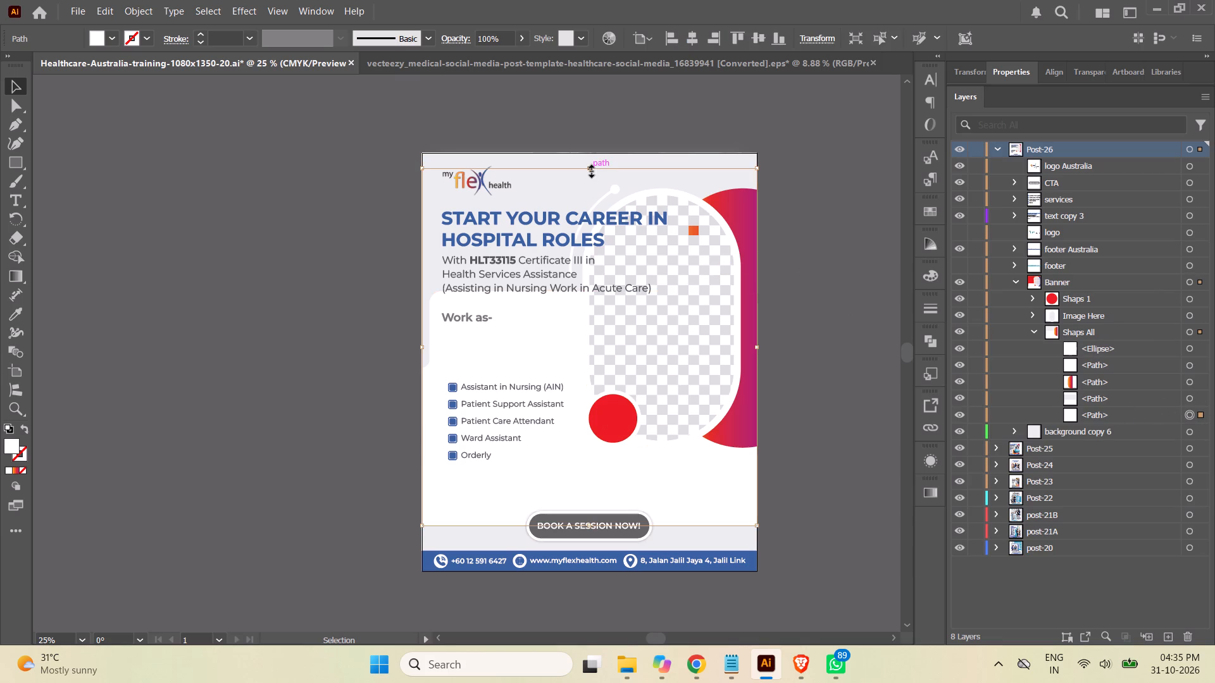
pyautogui.moveTo(590, 170); pyautogui.dragTo(592, 151)
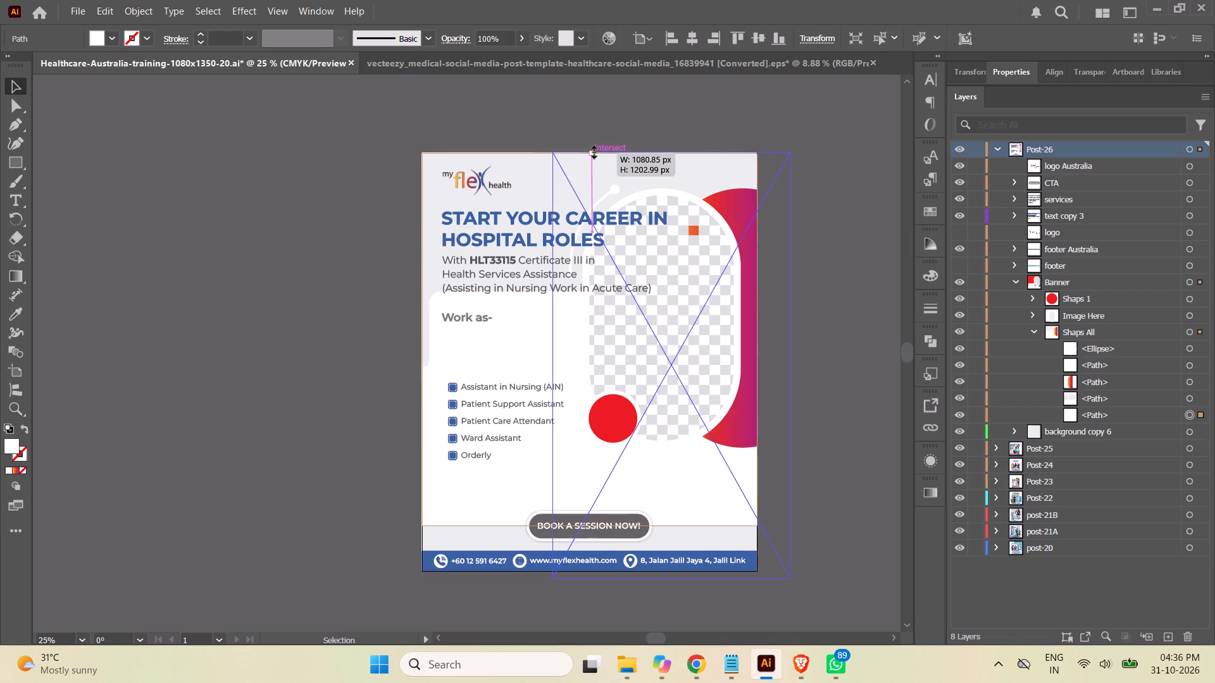
pyautogui.moveTo(592, 151); pyautogui.dragTo(593, 156)
pyautogui.click(840, 209)
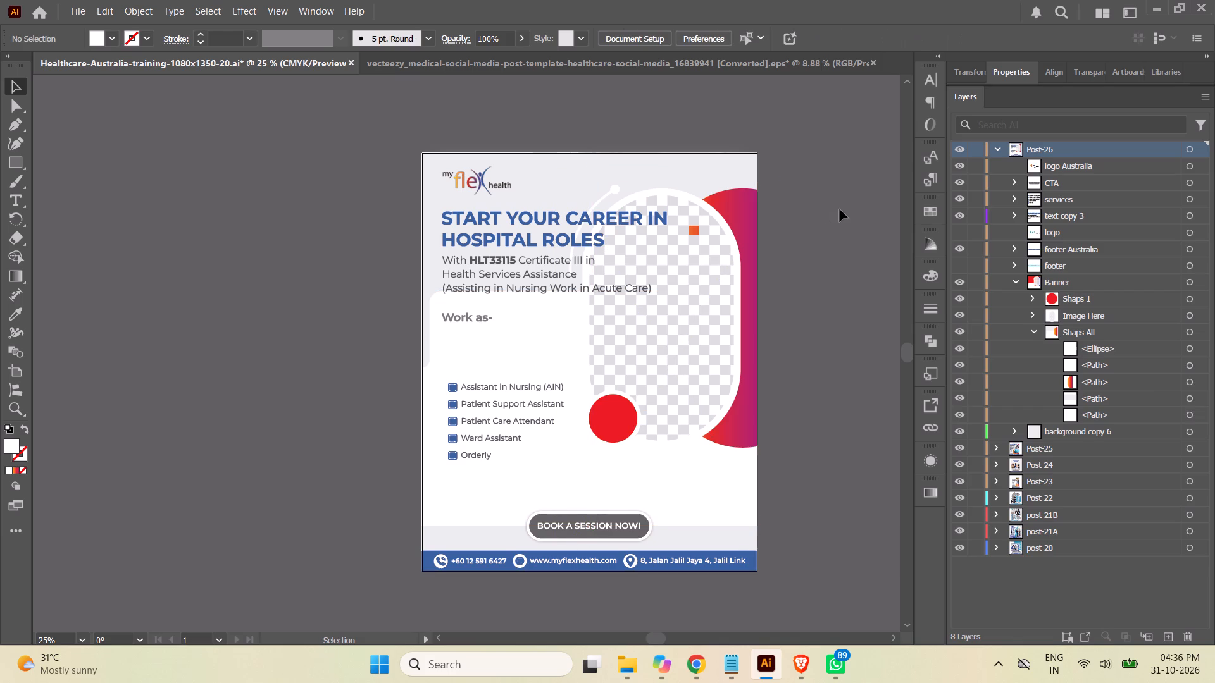
pyautogui.click(840, 209)
# Move the Shaps 1 circle, the Image Here frame and Shaps All's ellipse and upper two paths together straight down about 90 px.
pyautogui.click(1190, 348)
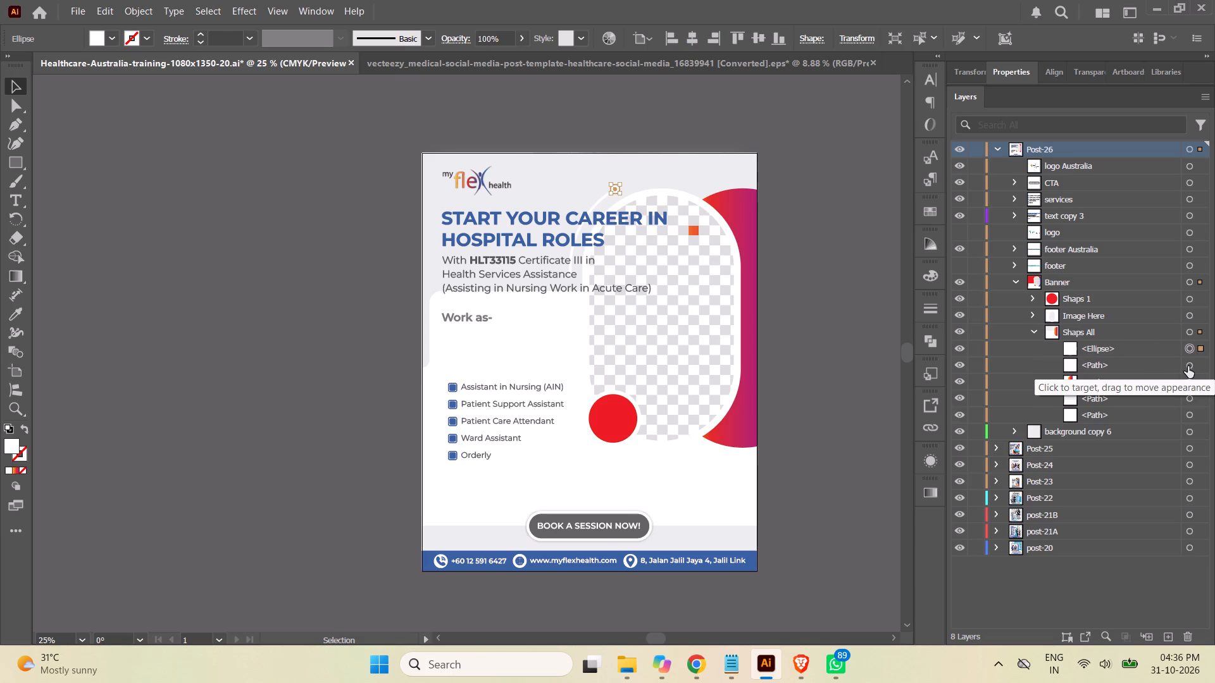
pyautogui.keyDown('shift'); pyautogui.click(1188, 367); pyautogui.keyUp('shift')
pyautogui.keyDown('shift'); pyautogui.click(1192, 381); pyautogui.keyUp('shift')
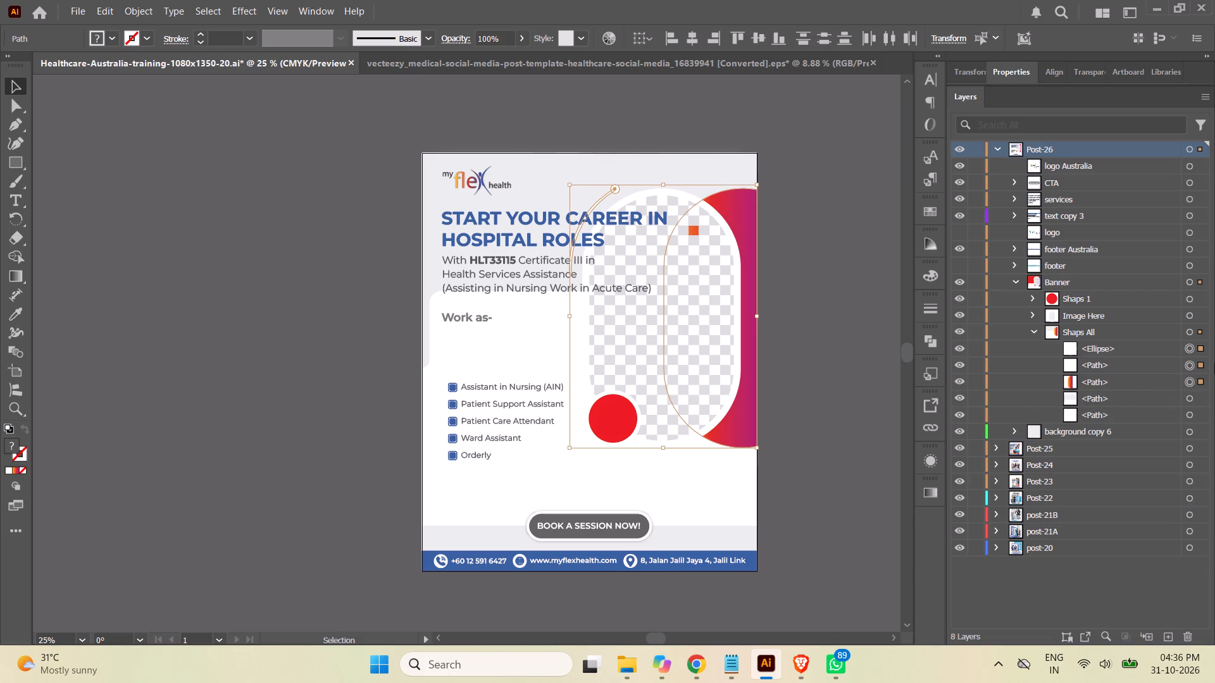
pyautogui.keyDown('ctrl'); pyautogui.click(1189, 316); pyautogui.keyUp('ctrl')
pyautogui.keyDown('ctrl'); pyautogui.click(1188, 298); pyautogui.keyUp('ctrl')
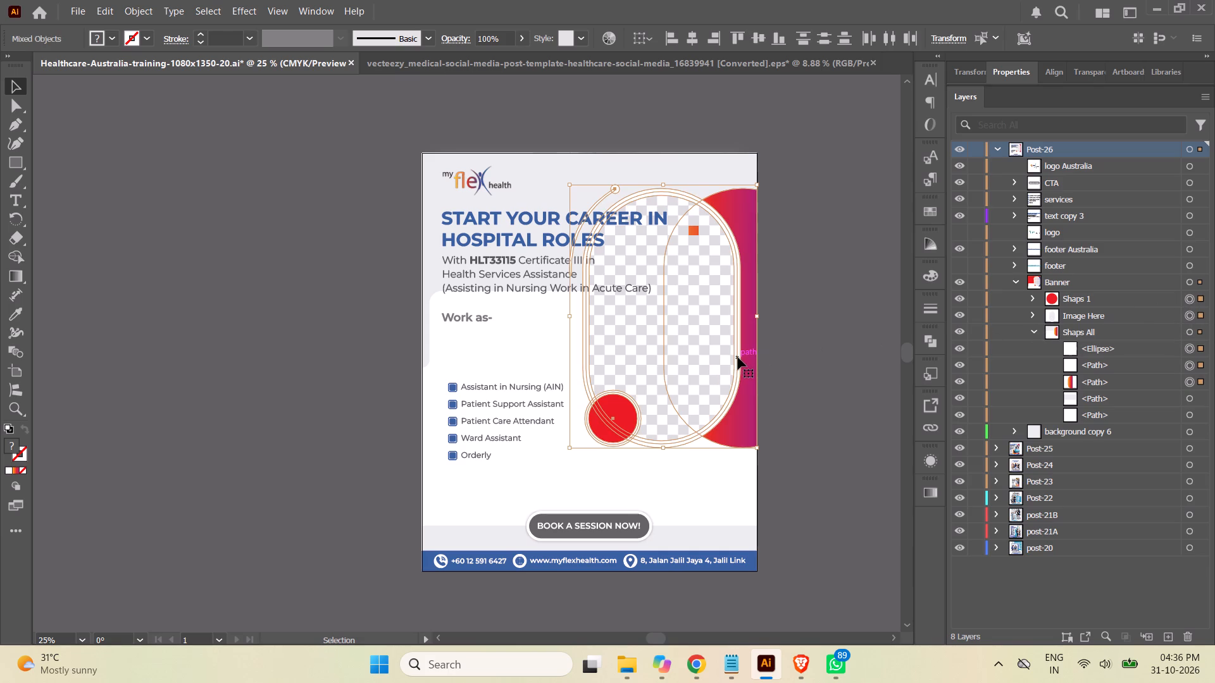
pyautogui.moveTo(738, 357); pyautogui.dragTo(737, 383)
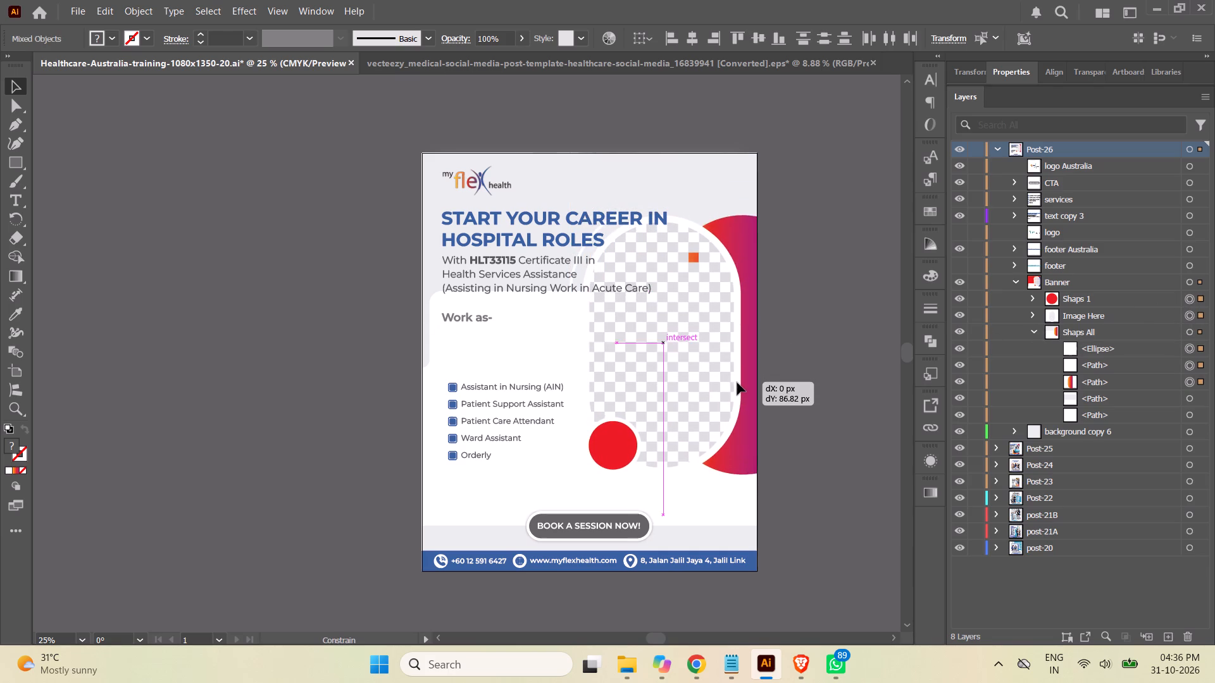
pyautogui.moveTo(737, 383); pyautogui.dragTo(737, 385)
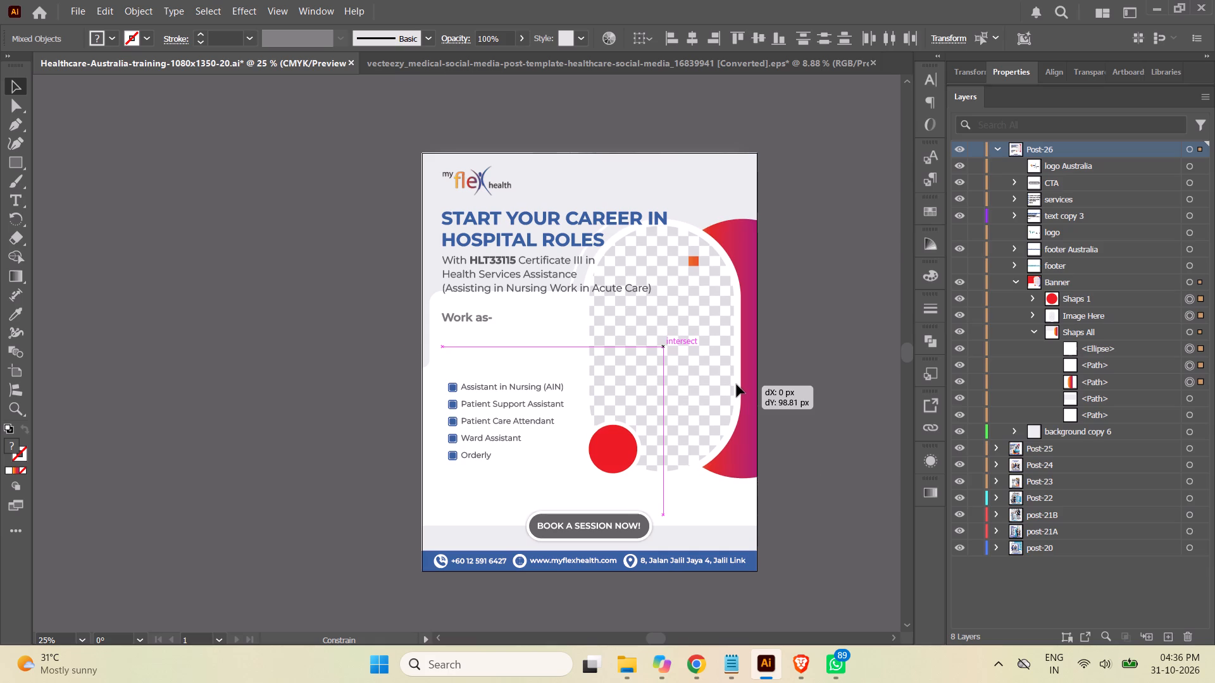
pyautogui.moveTo(737, 385); pyautogui.dragTo(737, 384)
pyautogui.click(813, 371)
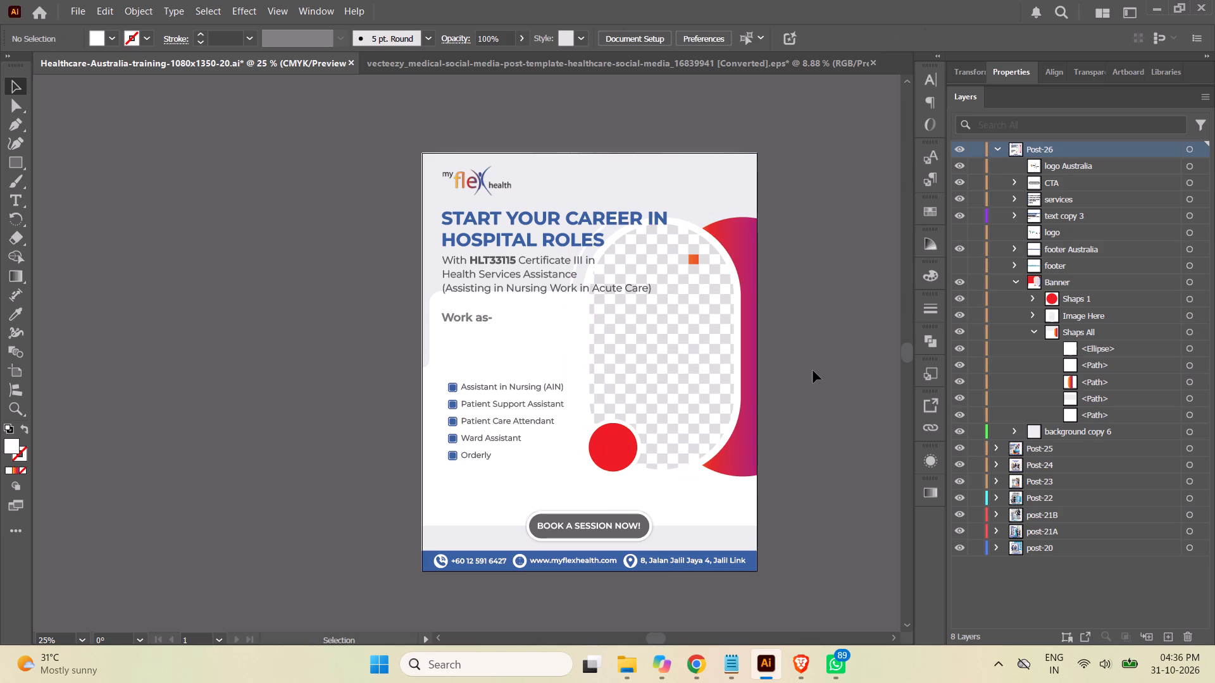
pyautogui.click(851, 336)
pyautogui.click(1030, 331)
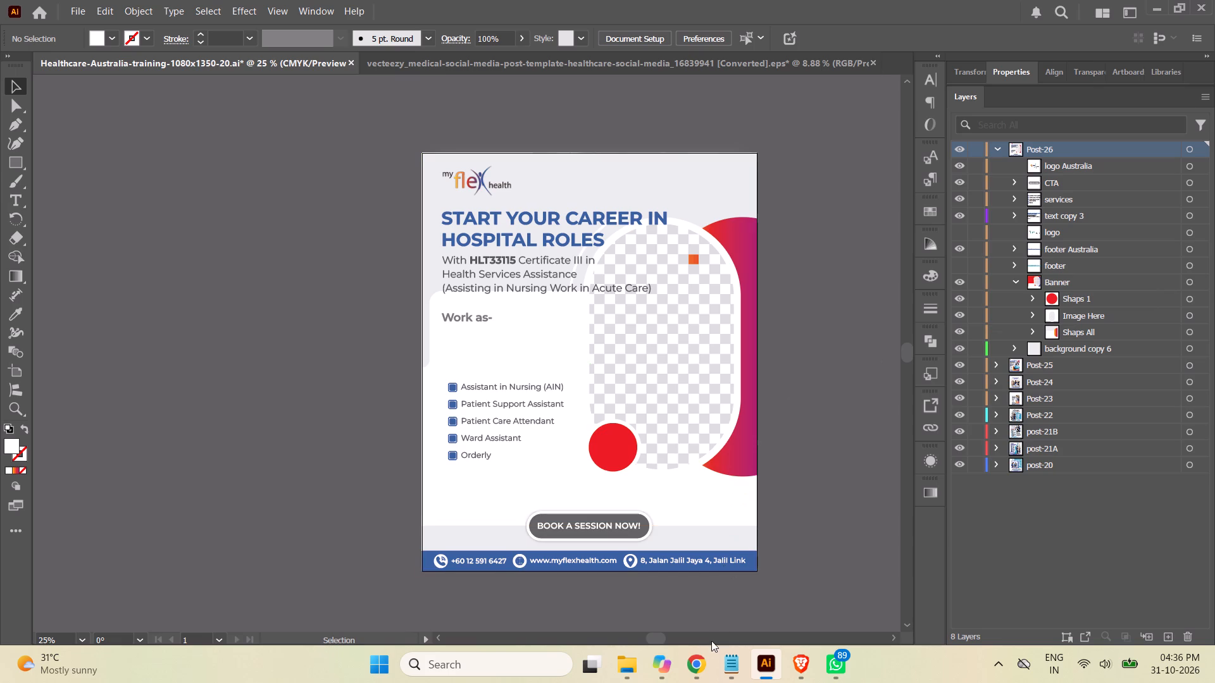
# Switch to Chrome to review the hook, pointers and CTA in the Asana Wellness Therapy brief, and return to Illustrator.
pyautogui.click(700, 660)
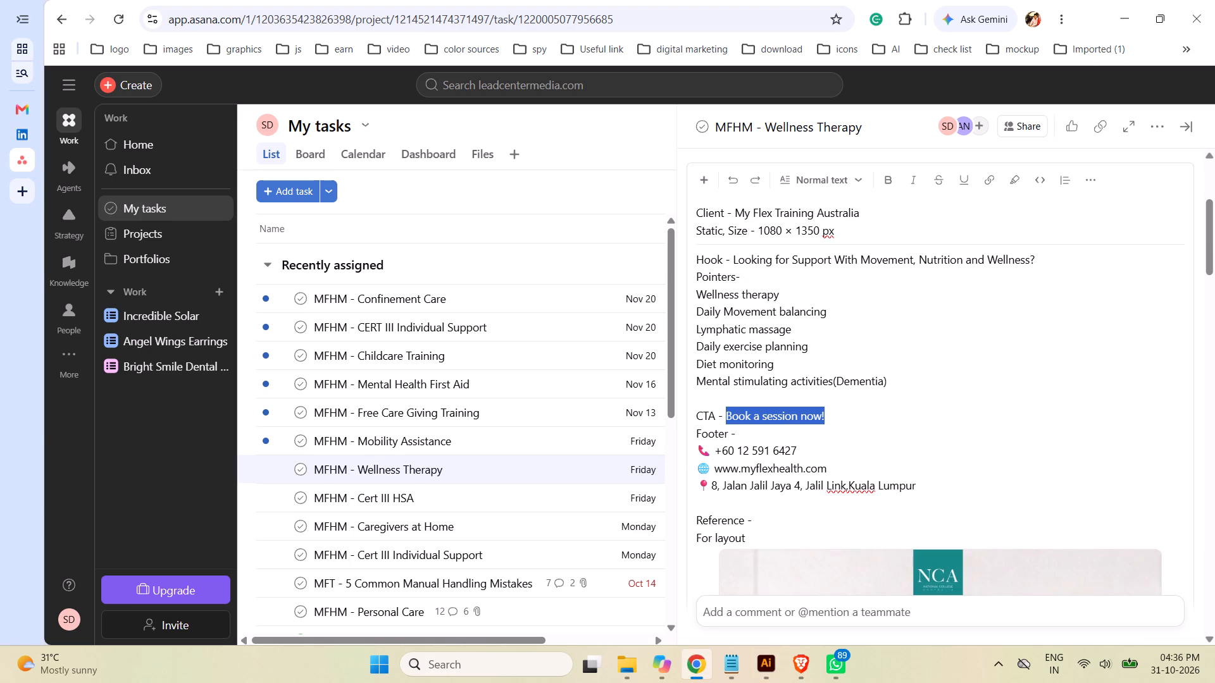
pyautogui.click(772, 665)
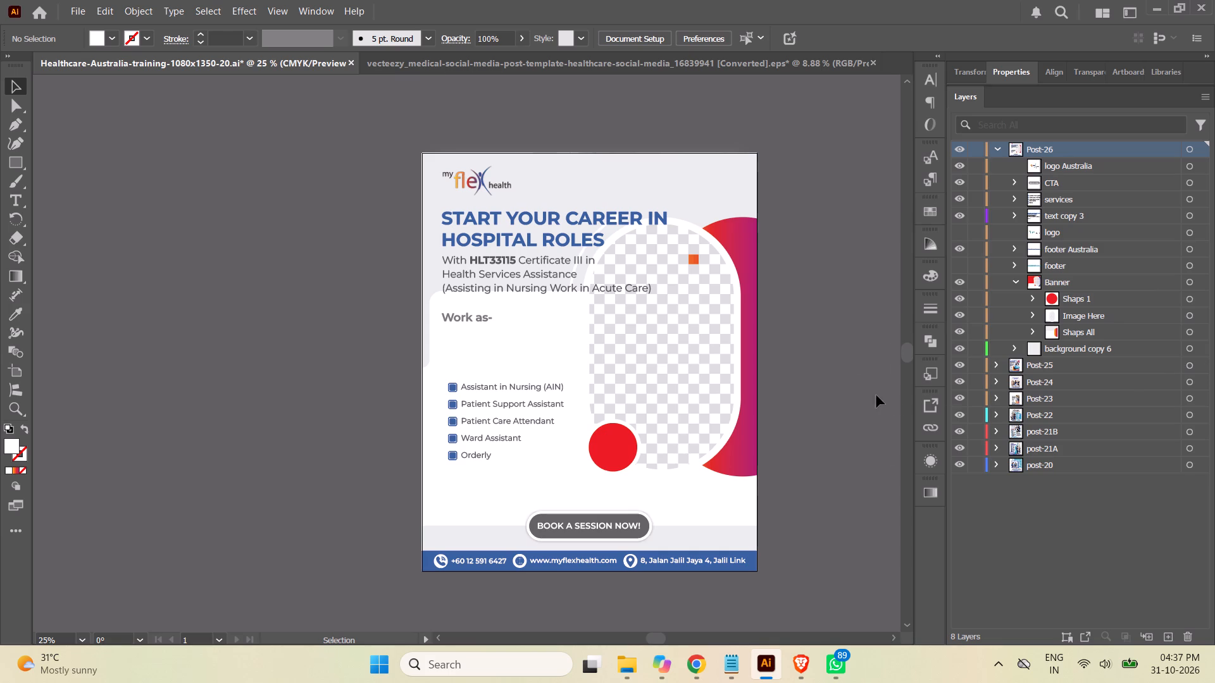
pyautogui.click(695, 666)
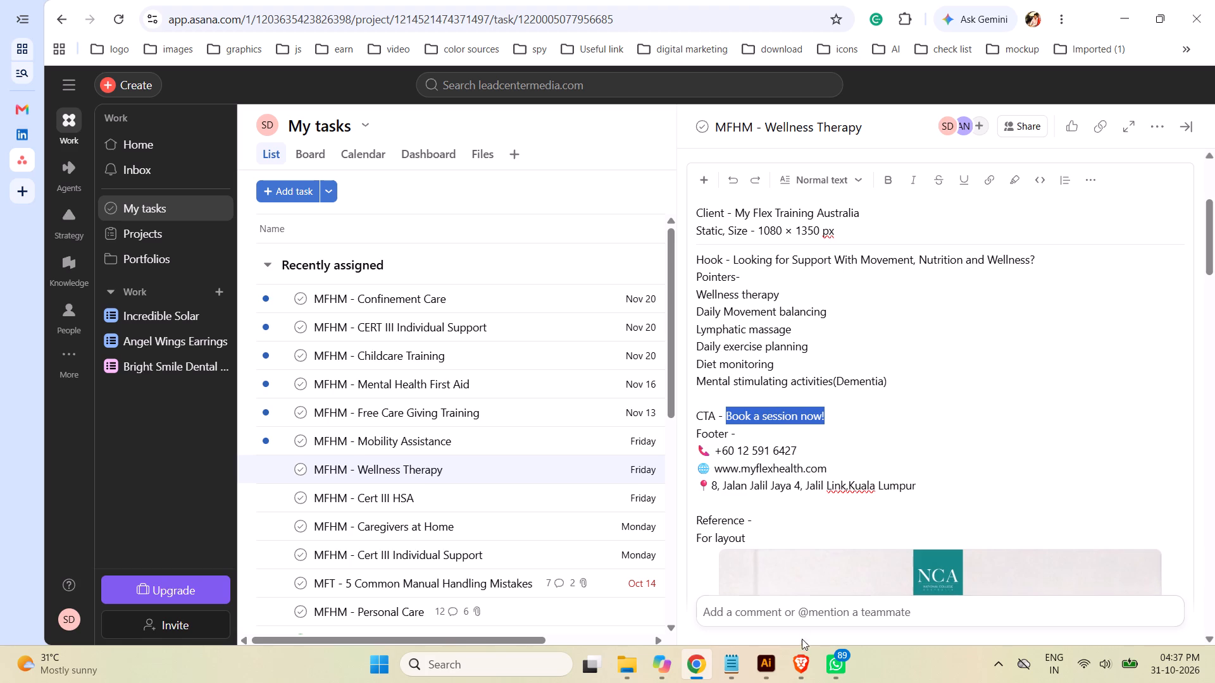
pyautogui.click(768, 668)
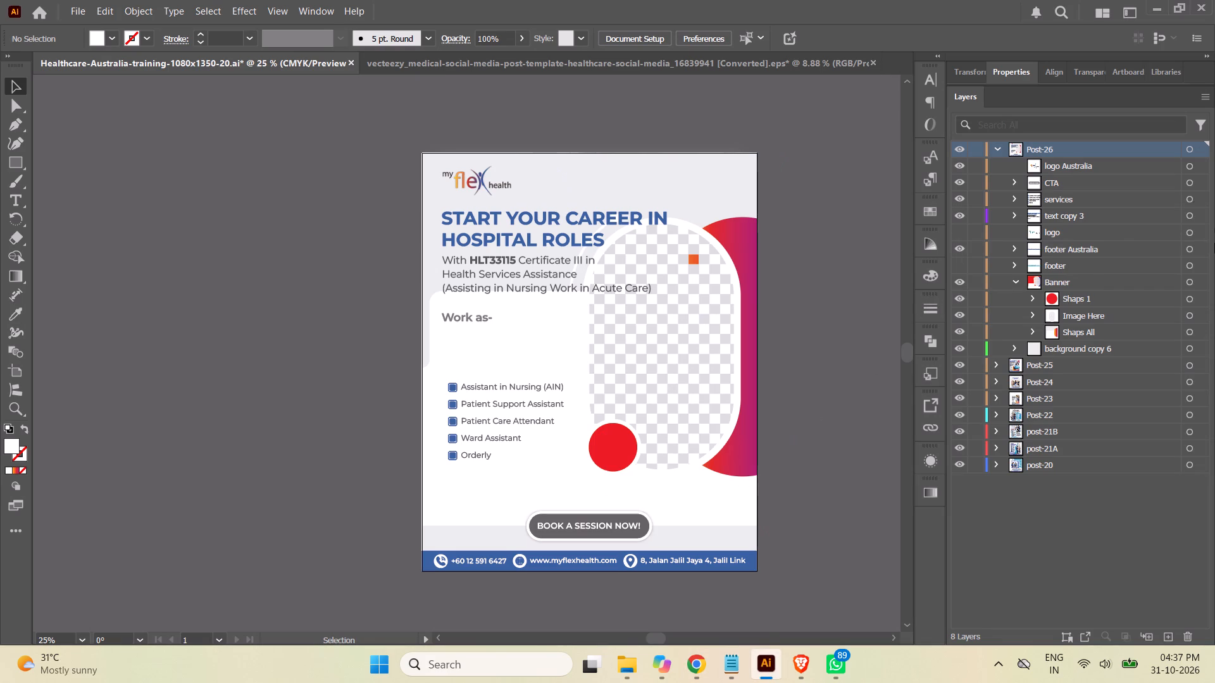
# Collapse Post-26's Banner group.
pyautogui.click(1016, 283)
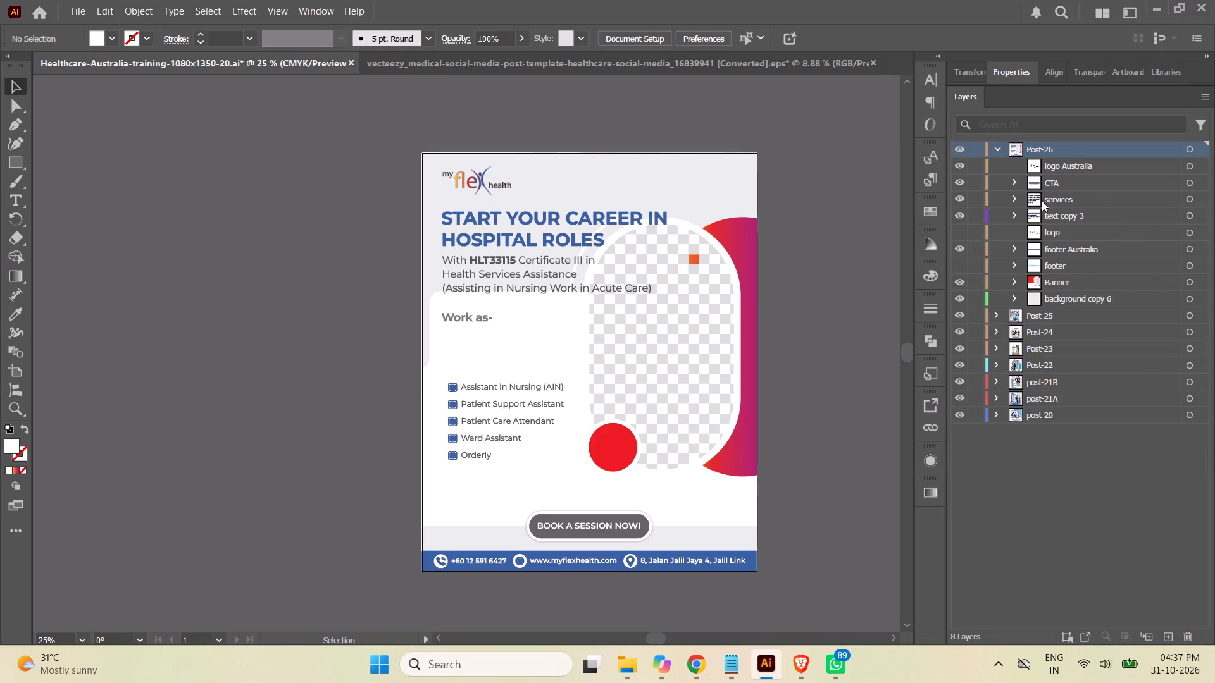
# Delete the "Work as-" line and the "With HLT33115 Certificate III" text from Post-26's text copy 3 group.
pyautogui.click(1016, 216)
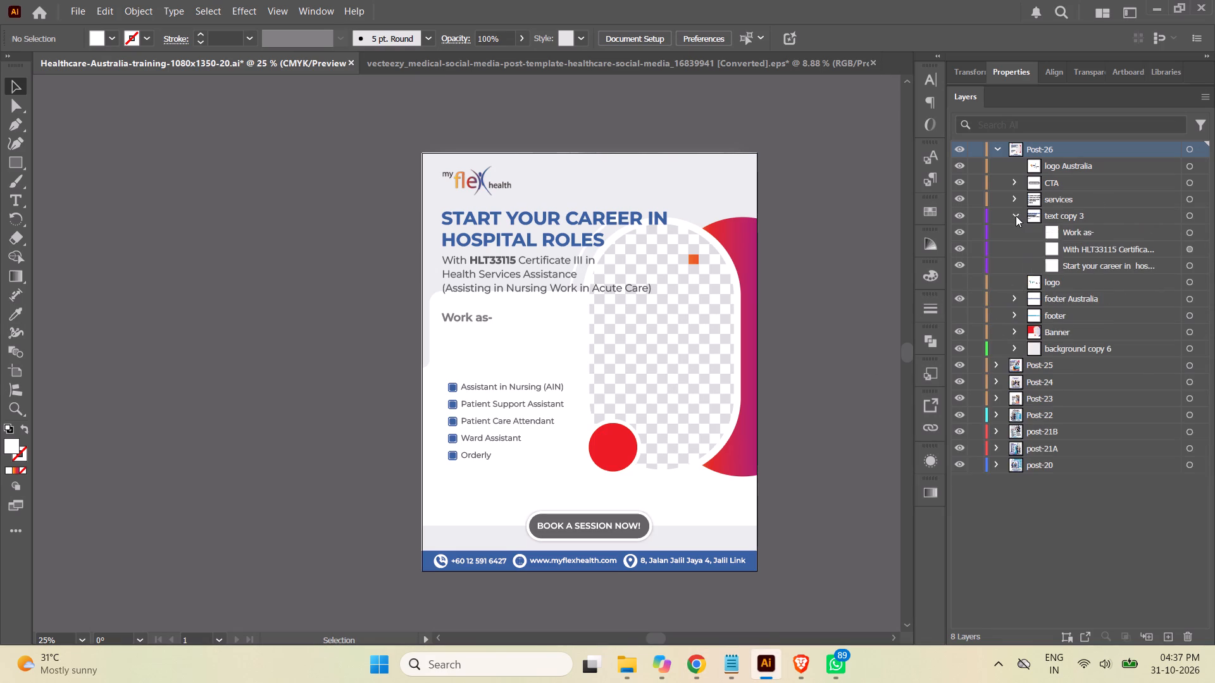
pyautogui.click(1189, 231)
pyautogui.click(1146, 230)
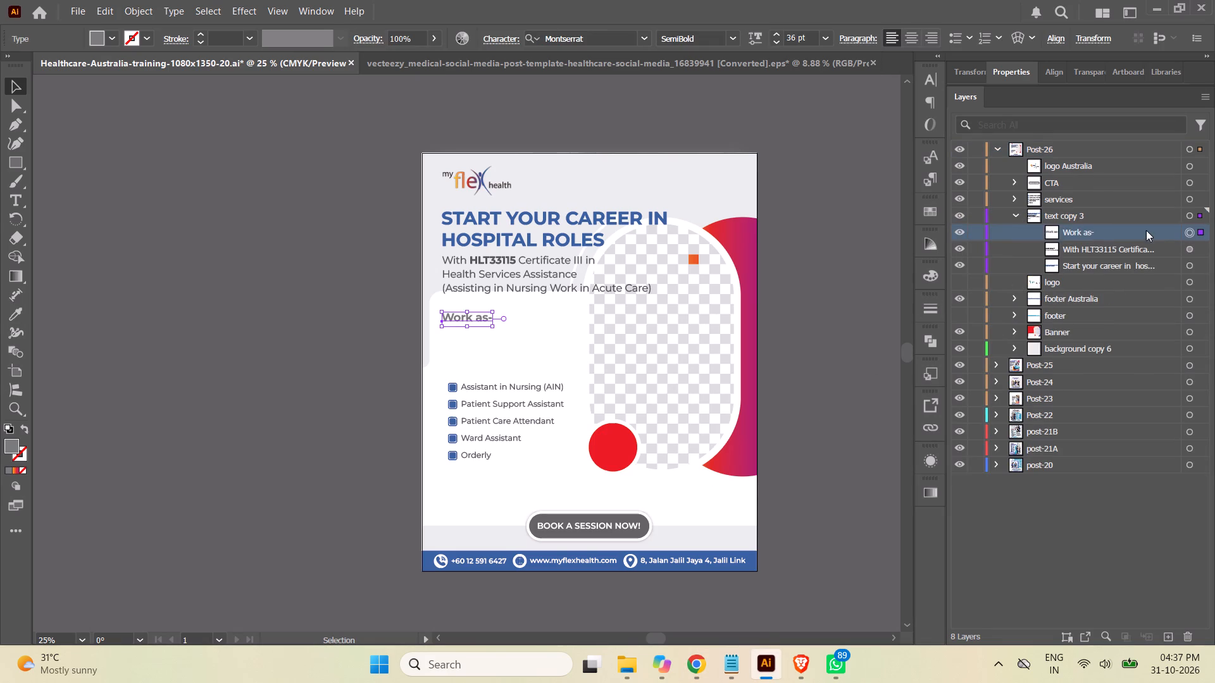
pyautogui.click(1190, 632)
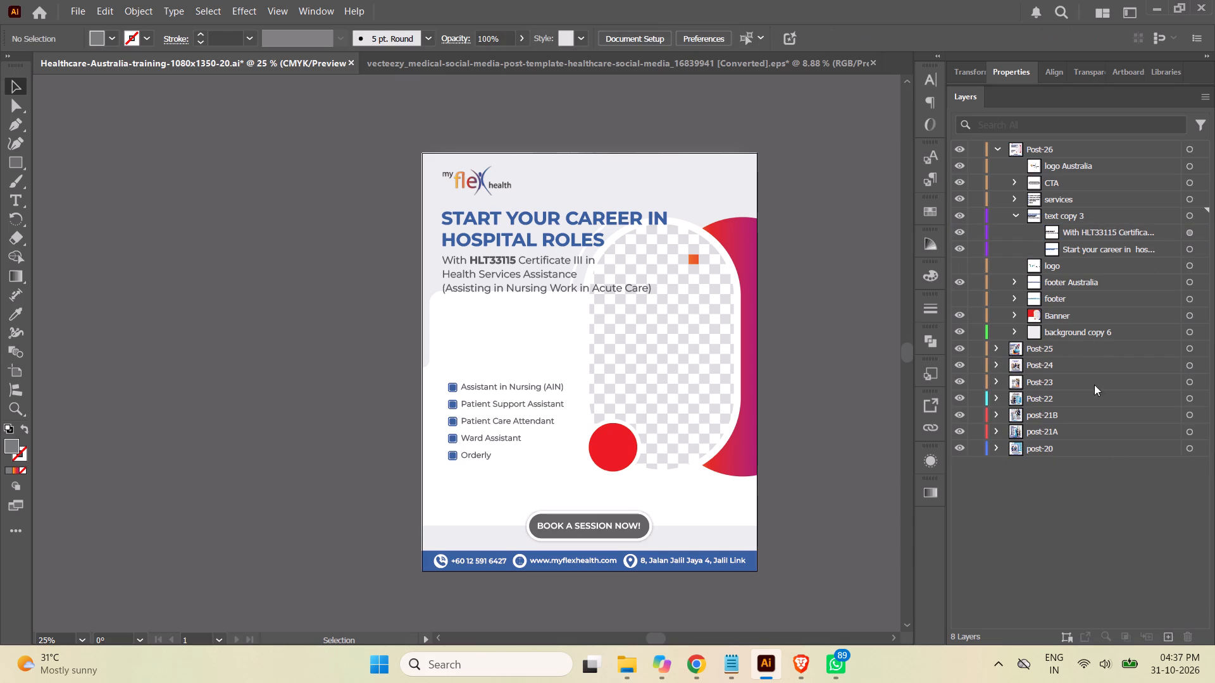
pyautogui.click(1189, 233)
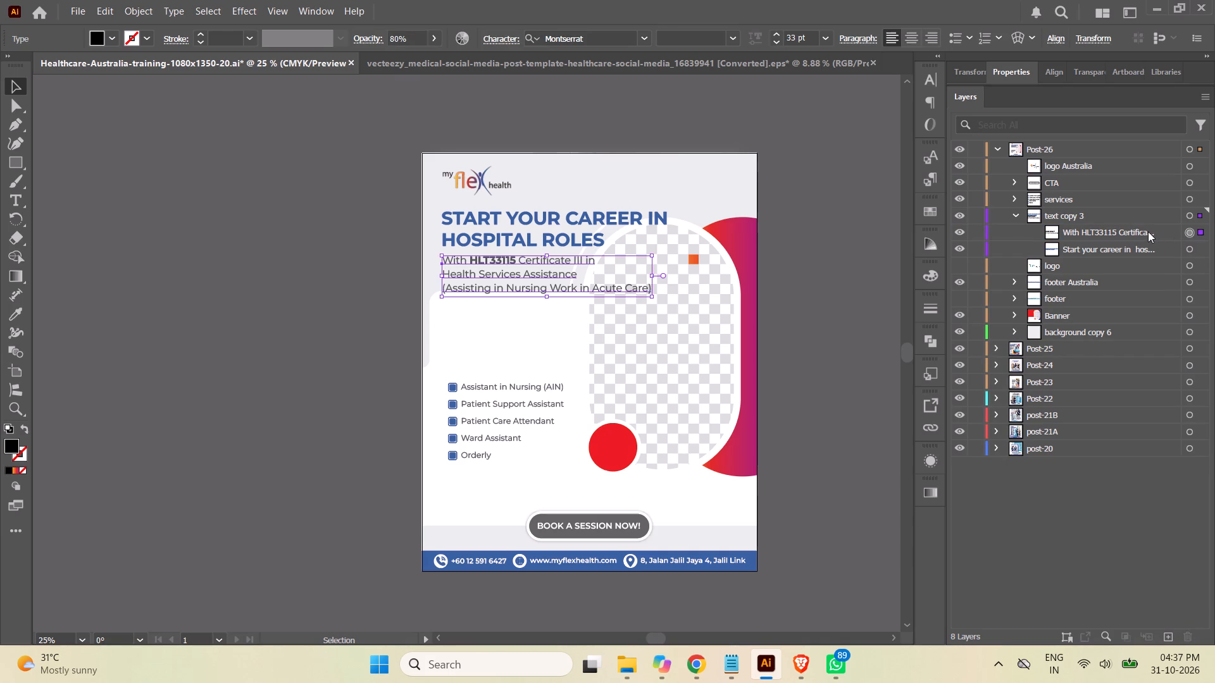
pyautogui.click(1148, 231)
pyautogui.click(1185, 638)
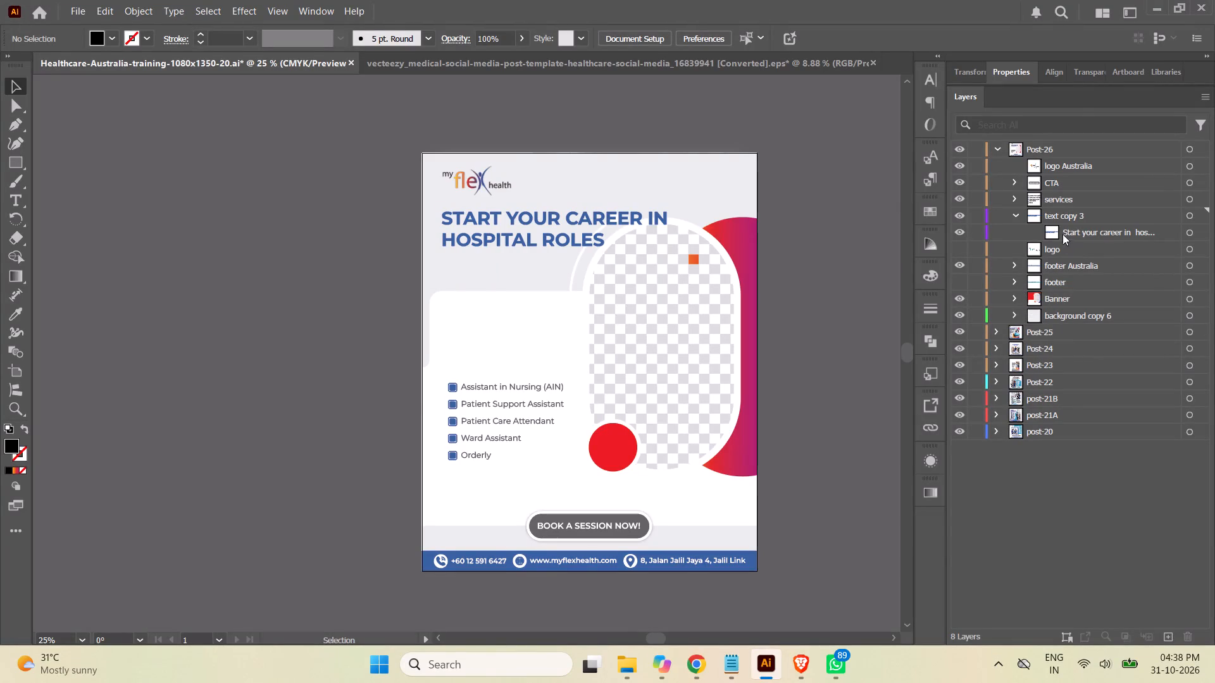
pyautogui.click(1016, 214)
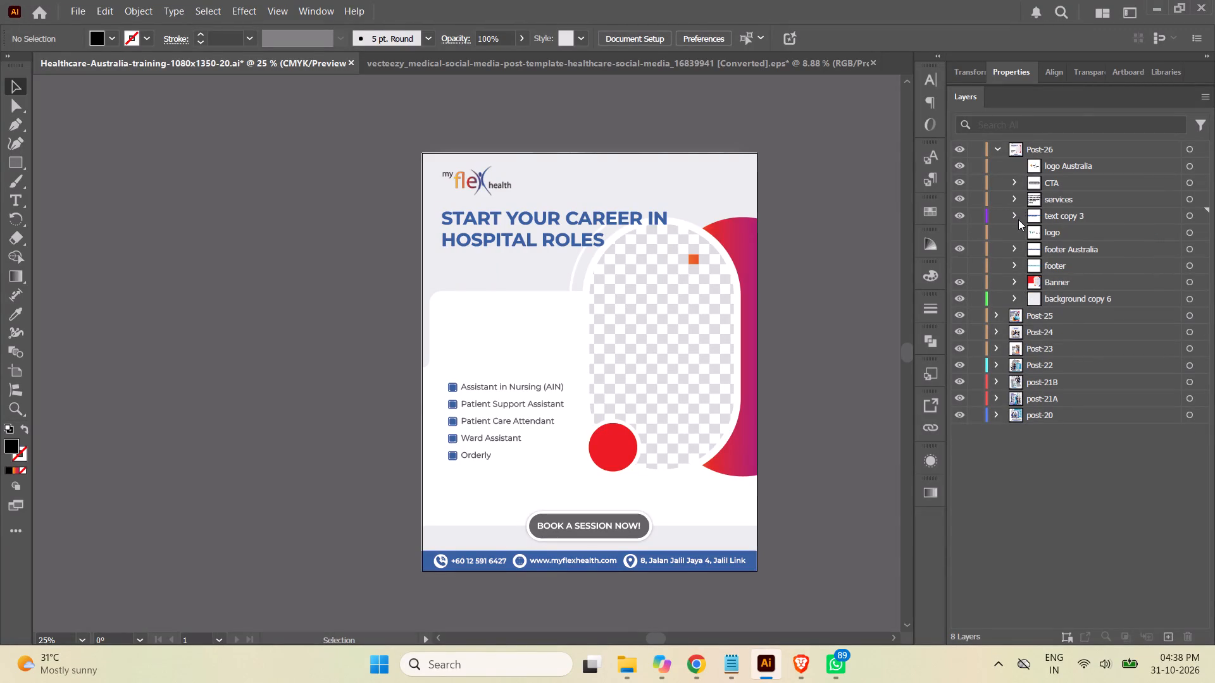
# Move the second-from-bottom light grey path in Banner's Shaps All group straight down about 160 px.
pyautogui.click(1015, 281)
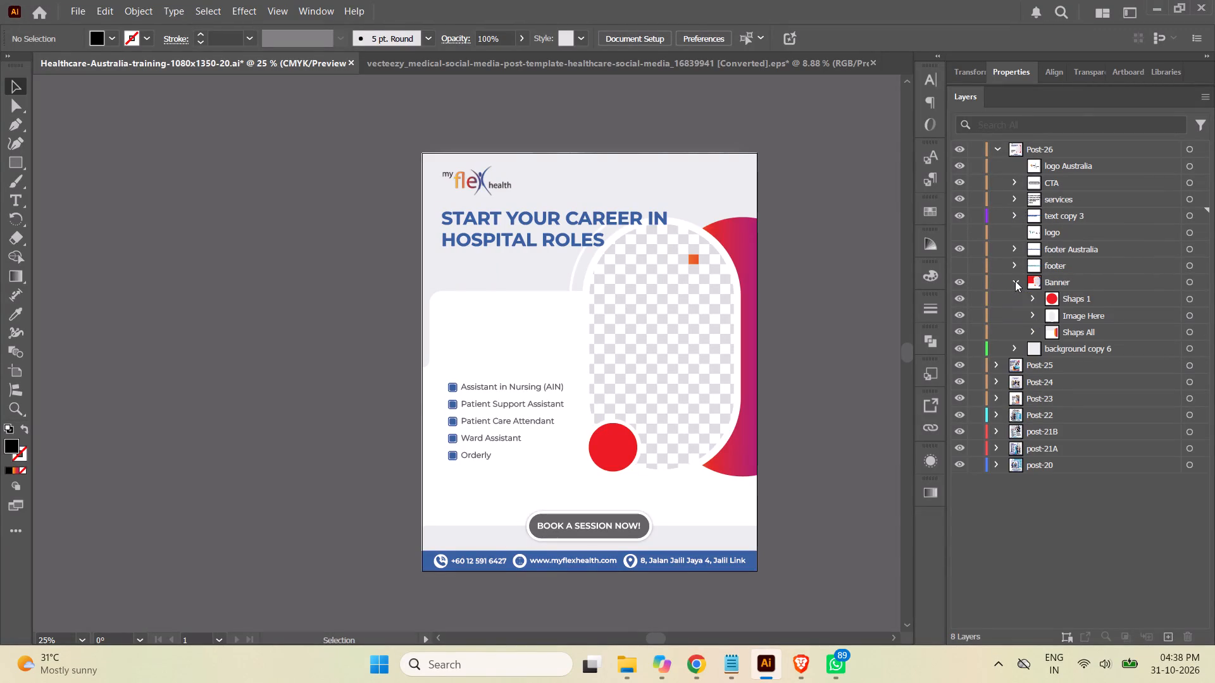
pyautogui.click(1030, 331)
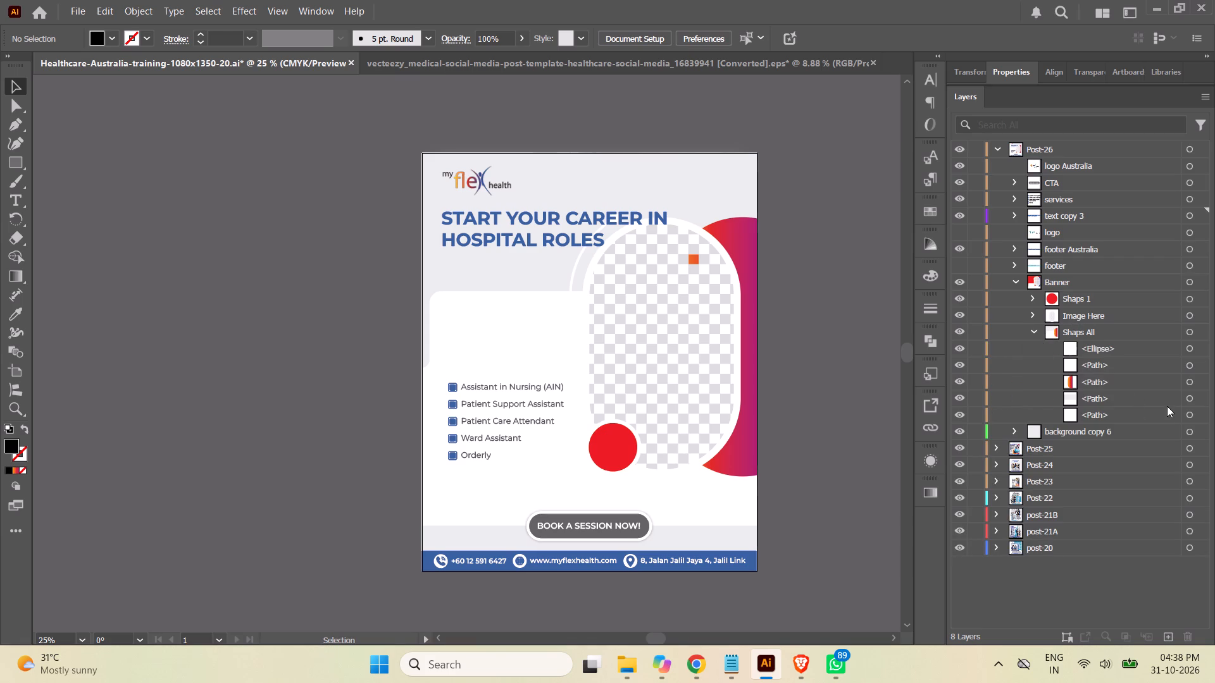
pyautogui.click(1183, 415)
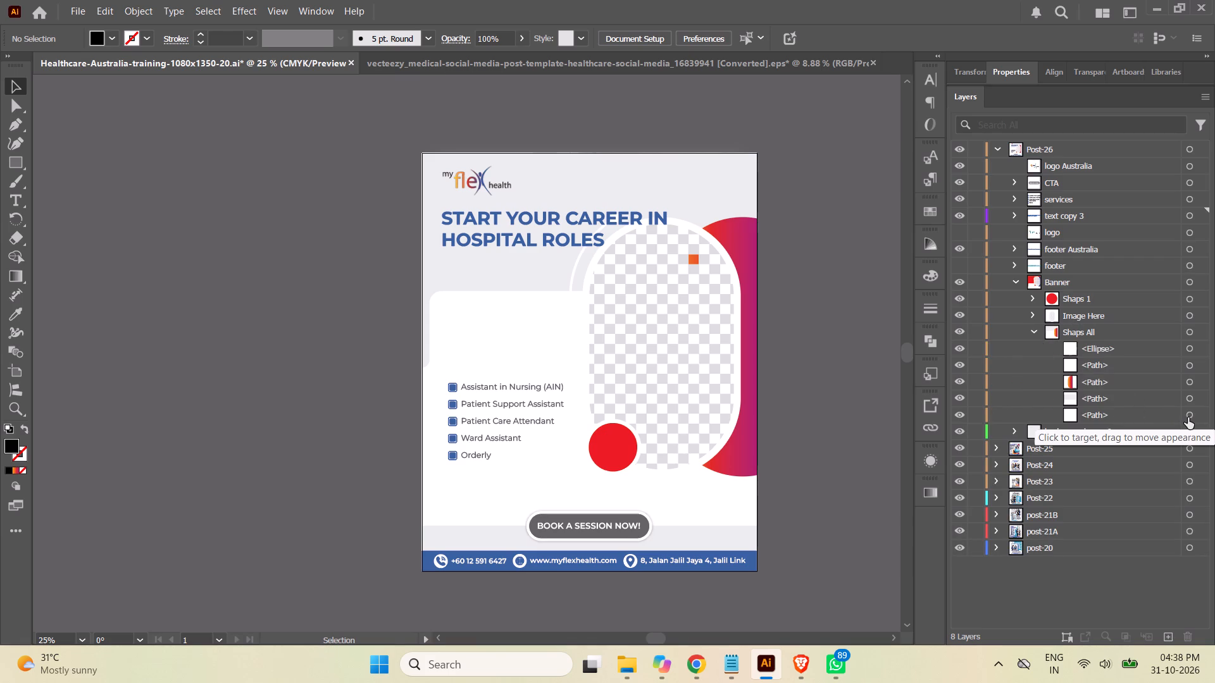
pyautogui.click(1188, 416)
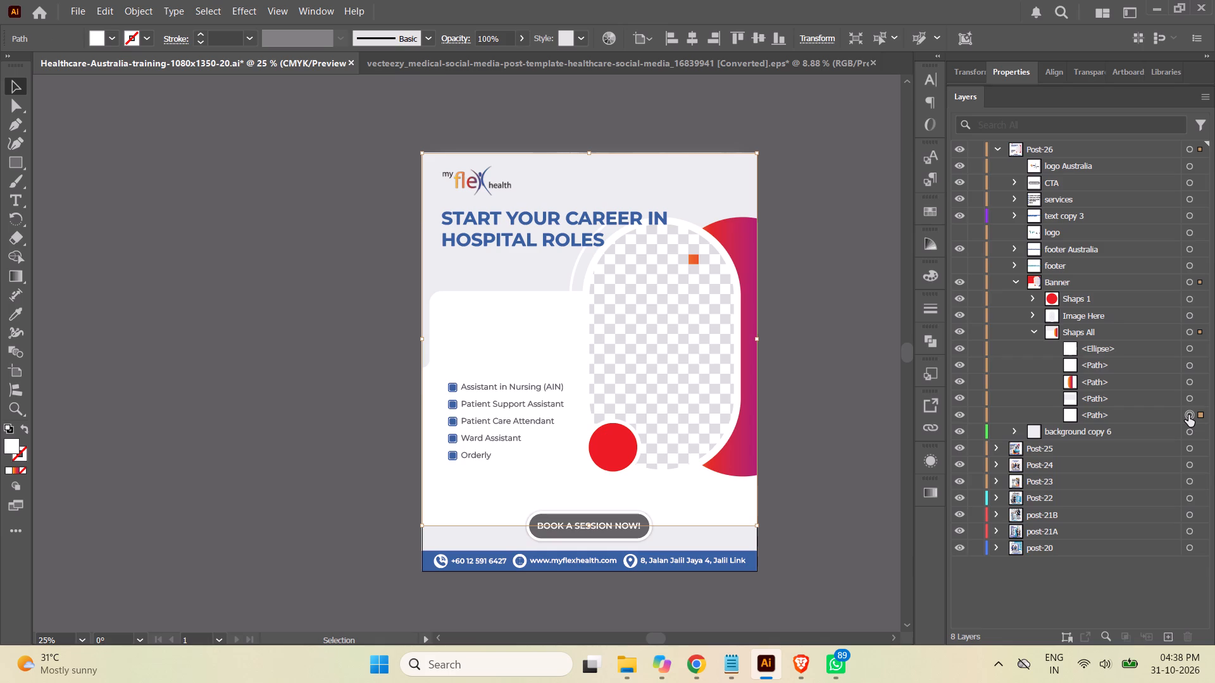
pyautogui.click(1188, 401)
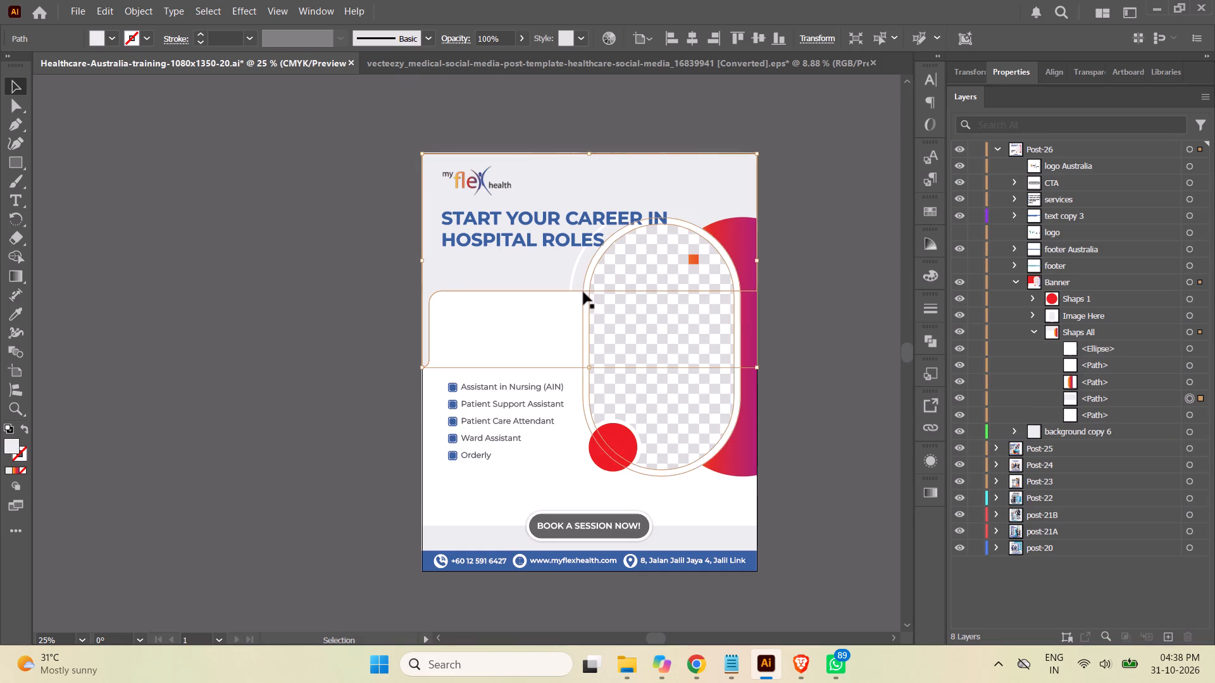
pyautogui.moveTo(532, 292); pyautogui.dragTo(526, 334)
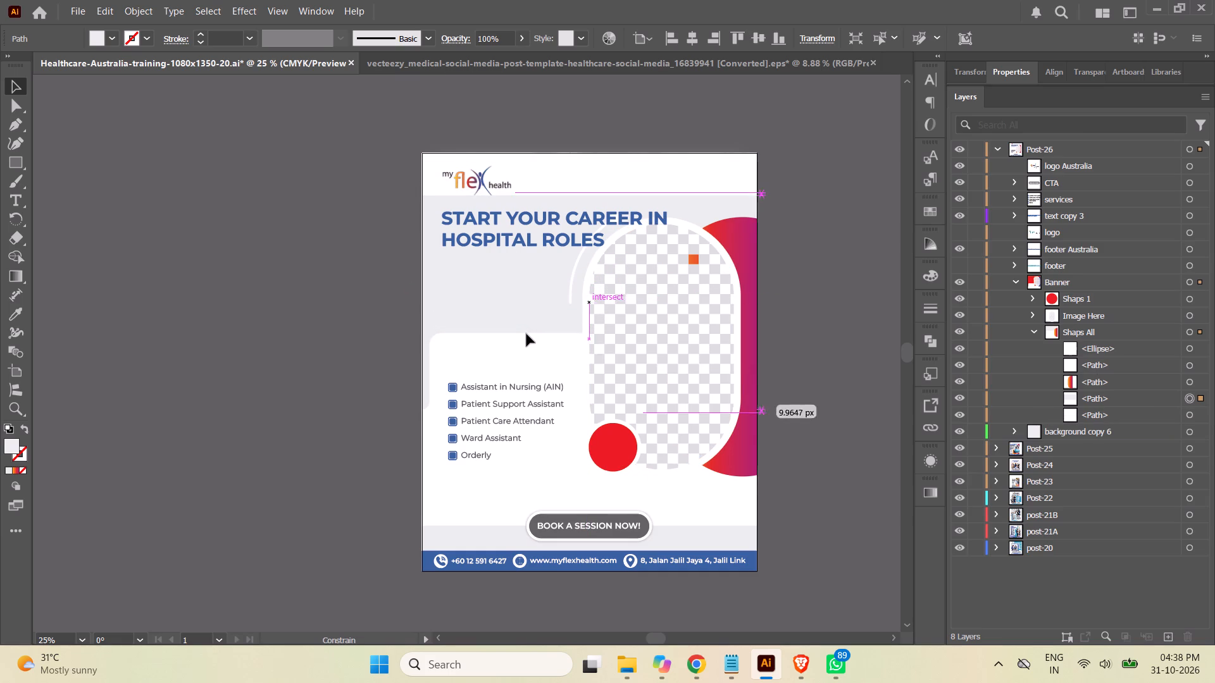
pyautogui.moveTo(526, 334); pyautogui.dragTo(523, 338)
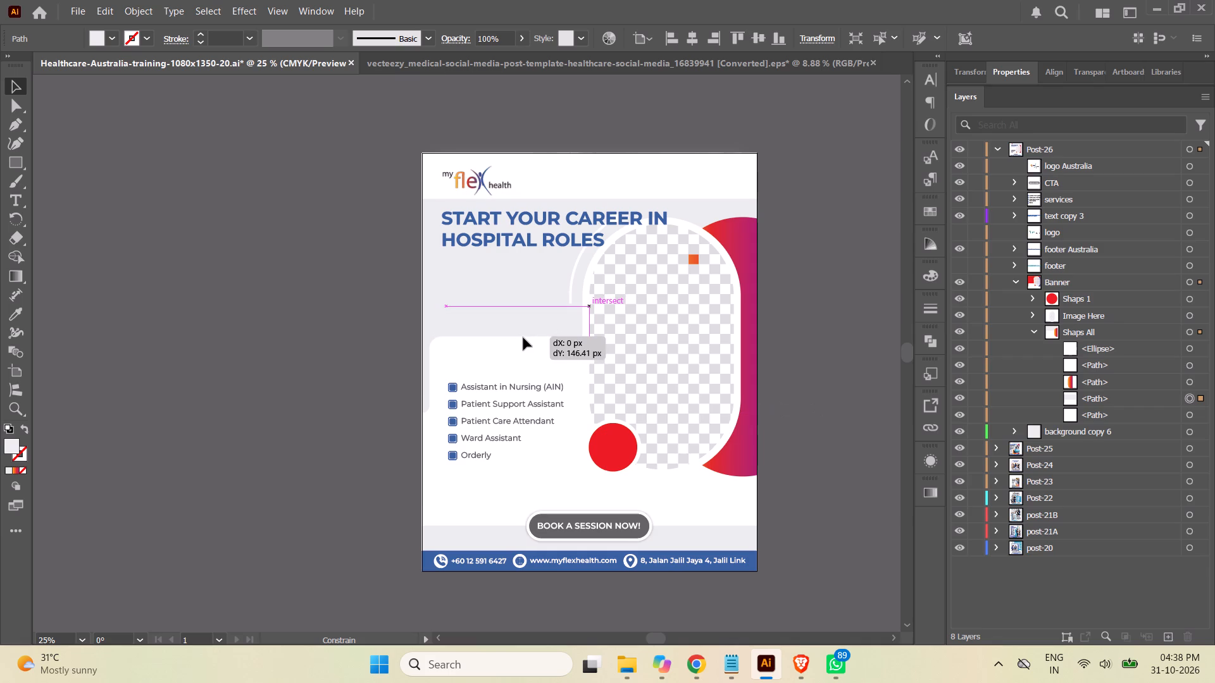
pyautogui.moveTo(523, 338); pyautogui.dragTo(523, 340)
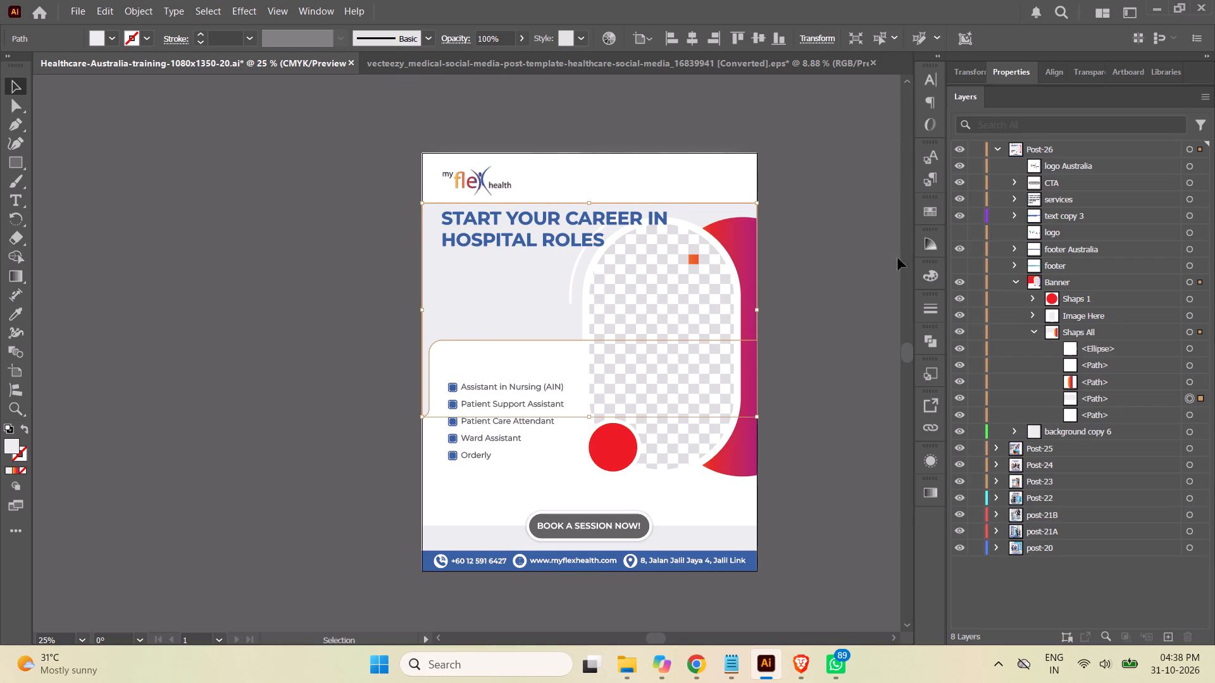
# Stretch the light grey path upward by its upper anchor points so its top edge meets the artboard's top edge.
pyautogui.click(13, 106)
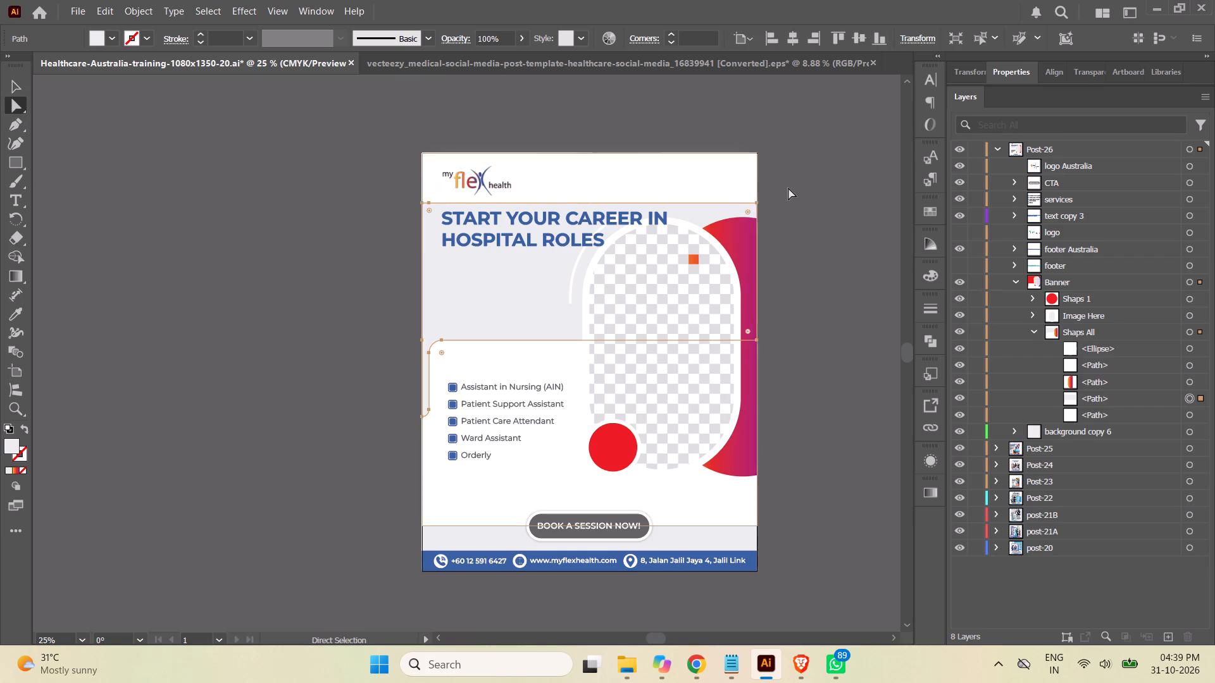
pyautogui.click(756, 202)
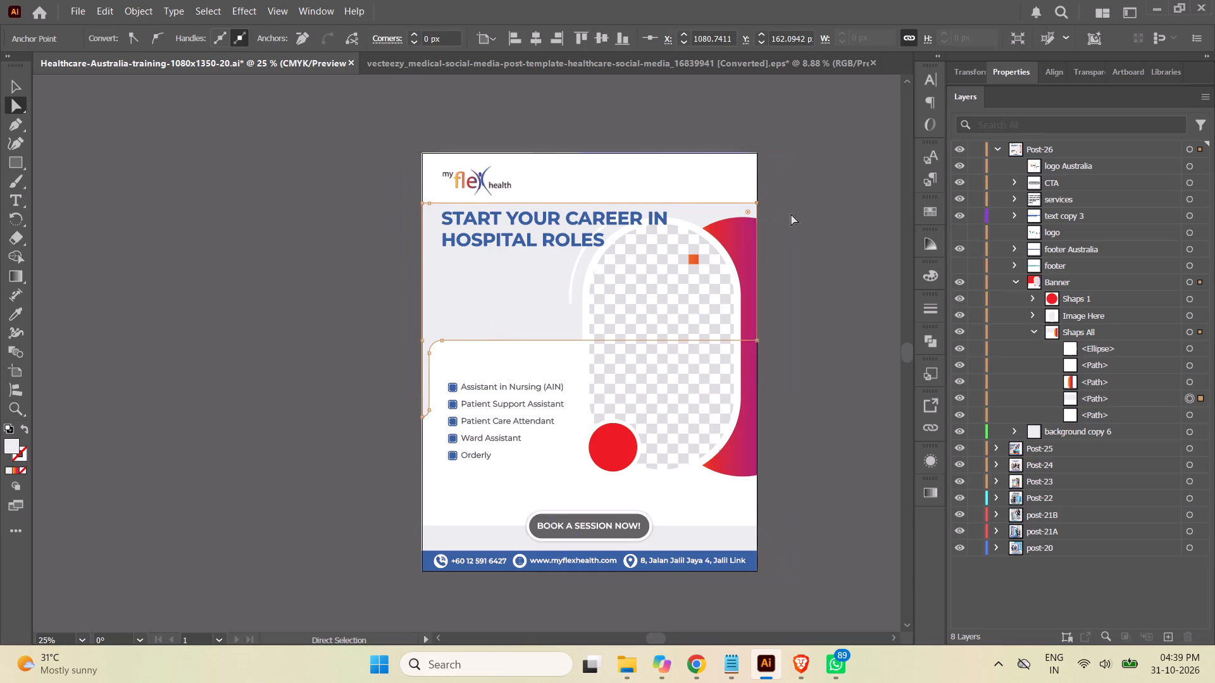
pyautogui.keyDown('shift'); pyautogui.click(430, 205); pyautogui.keyUp('shift')
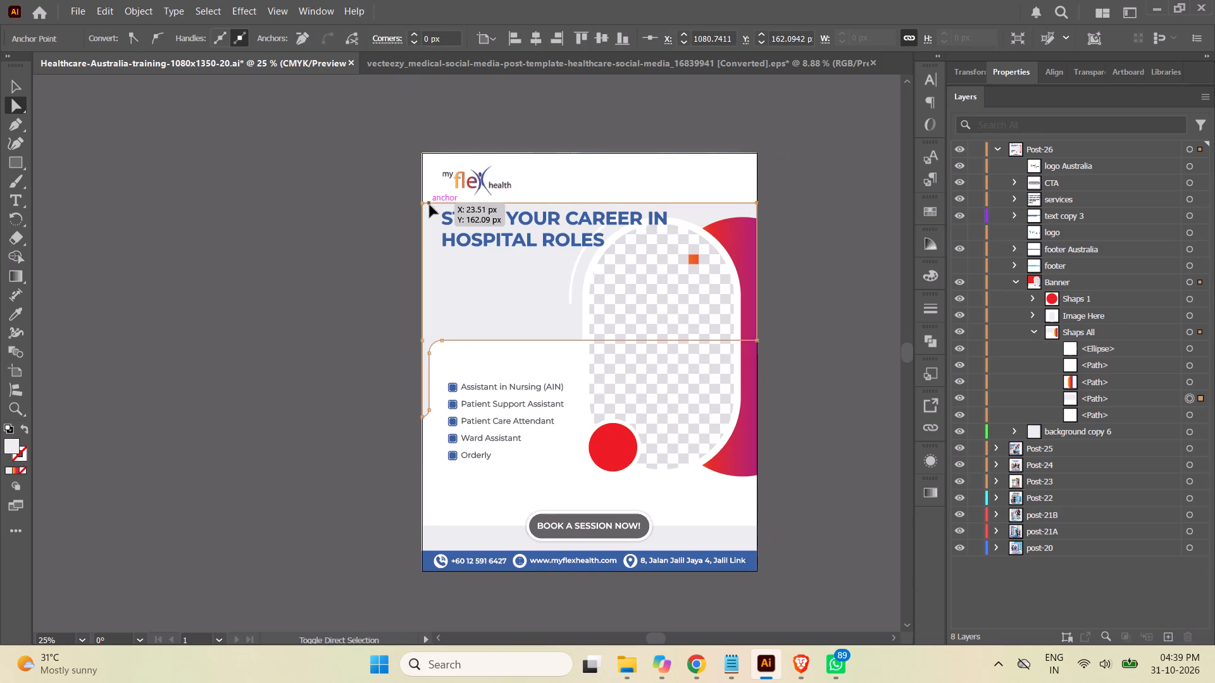
pyautogui.keyDown('shift'); pyautogui.click(422, 204); pyautogui.keyUp('shift')
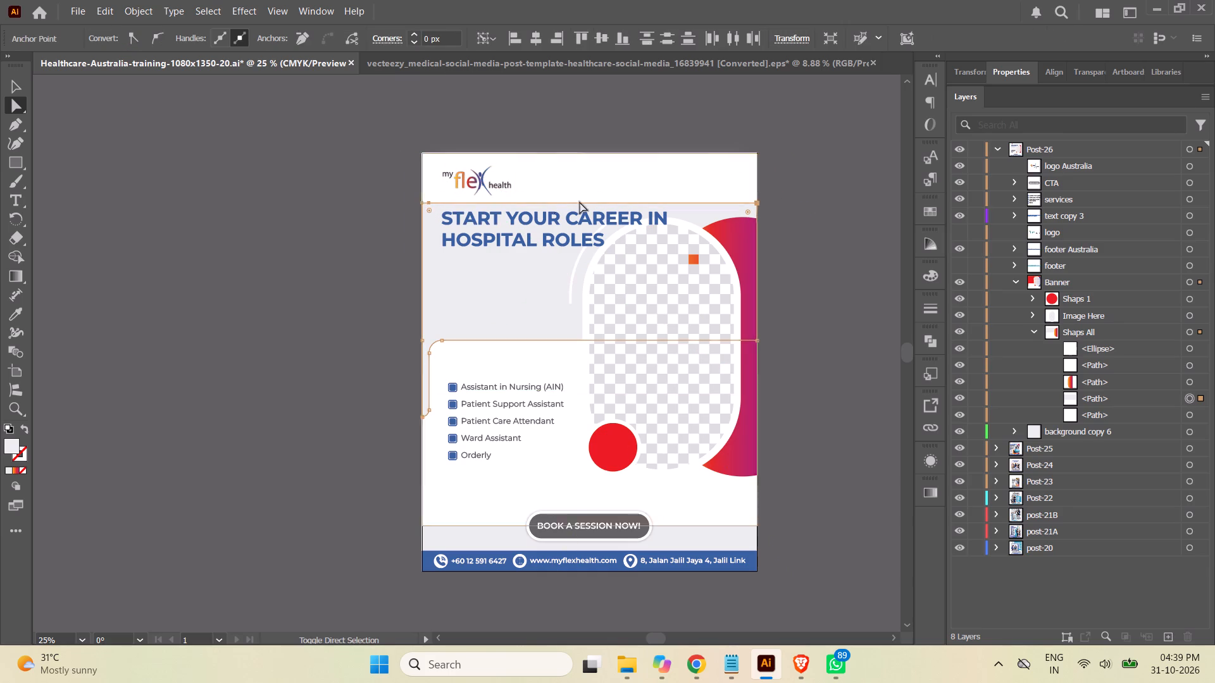
pyautogui.moveTo(757, 204); pyautogui.dragTo(756, 200)
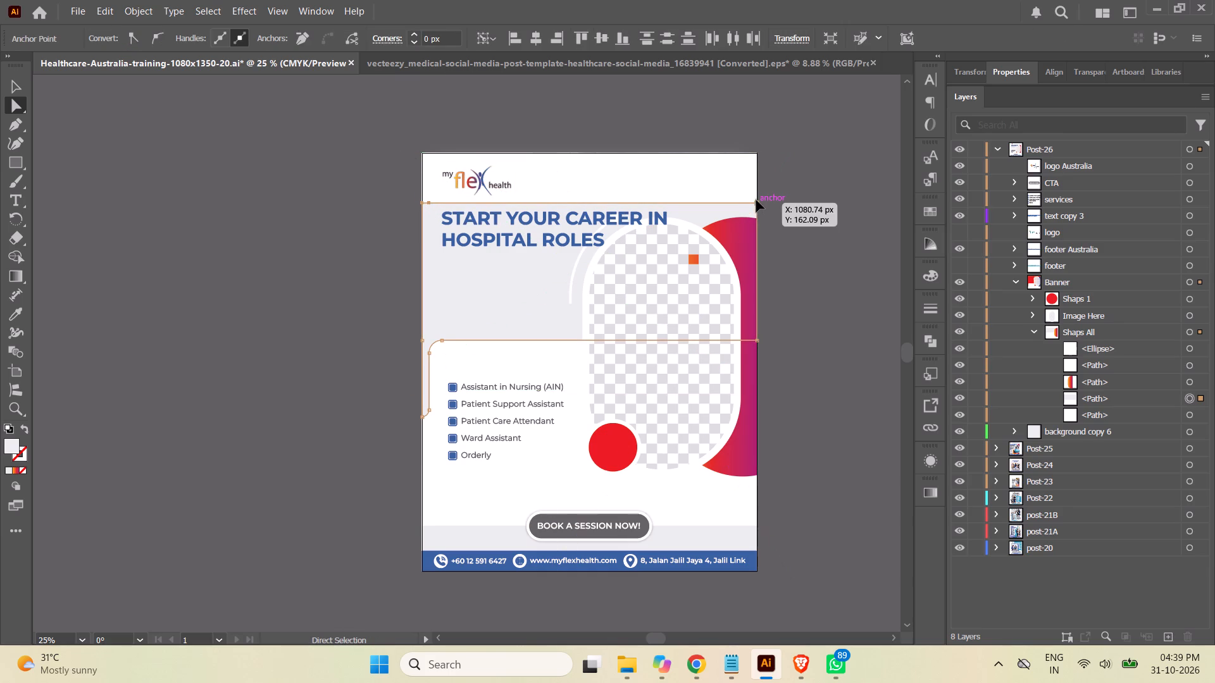
pyautogui.moveTo(756, 200); pyautogui.dragTo(757, 153)
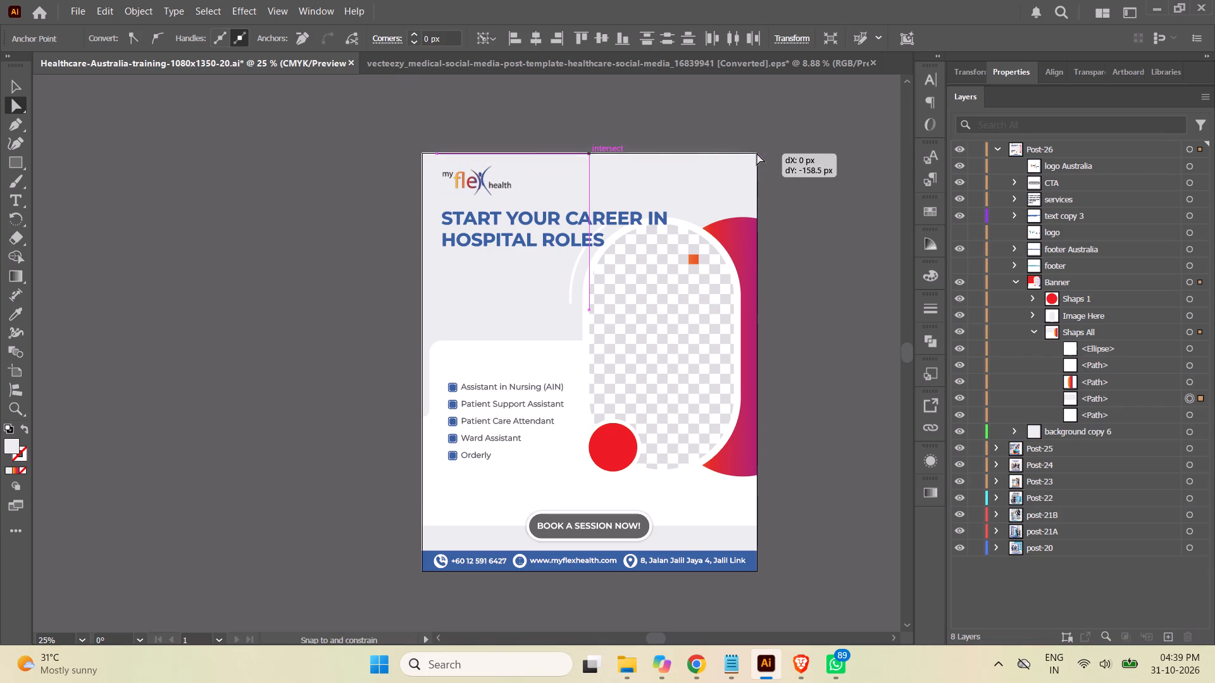
pyautogui.moveTo(757, 153); pyautogui.dragTo(757, 156)
pyautogui.click(833, 195)
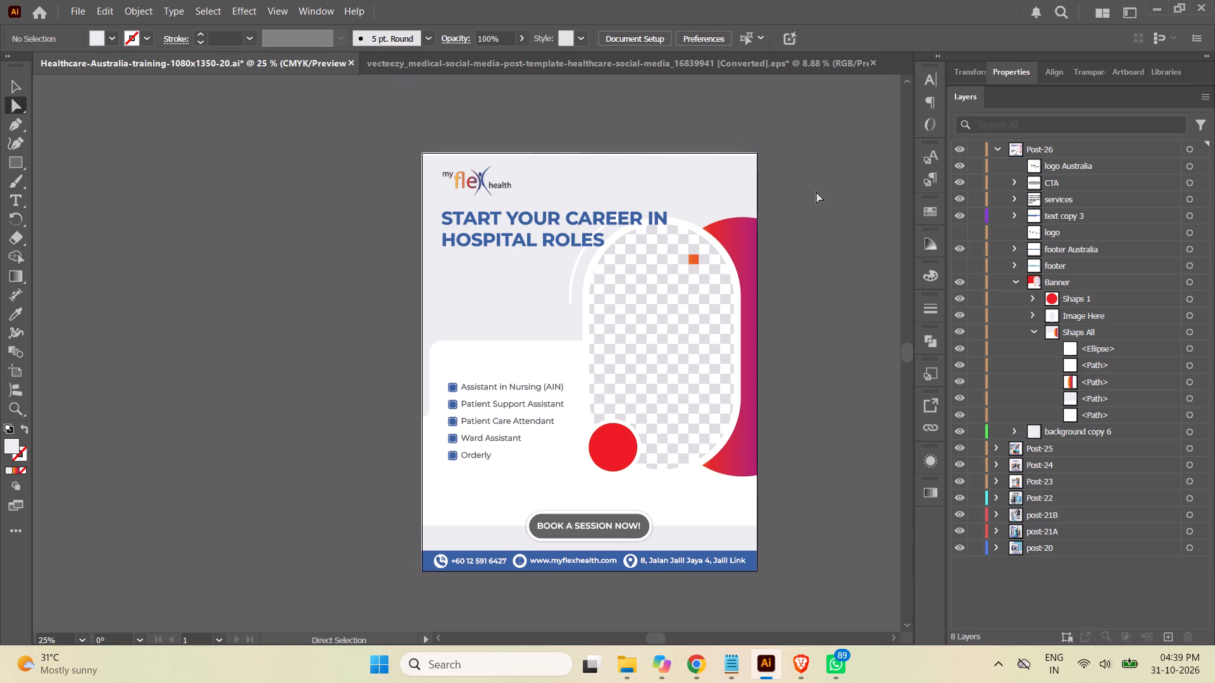
pyautogui.click(1190, 401)
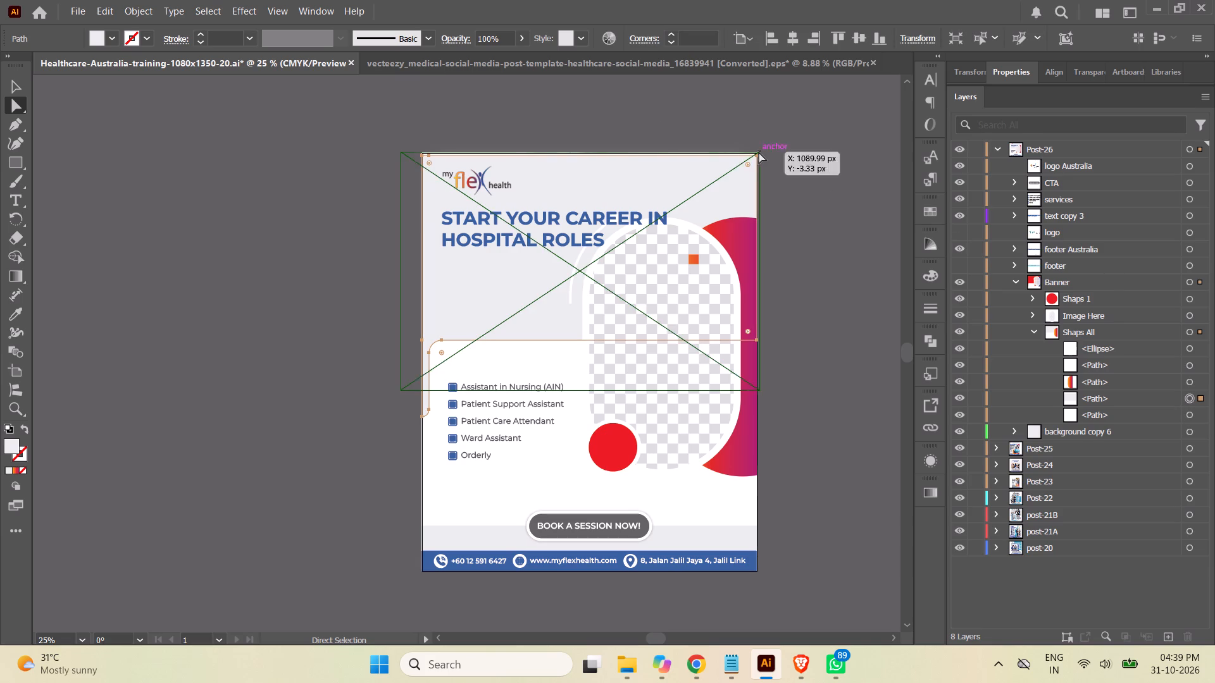
pyautogui.click(757, 156)
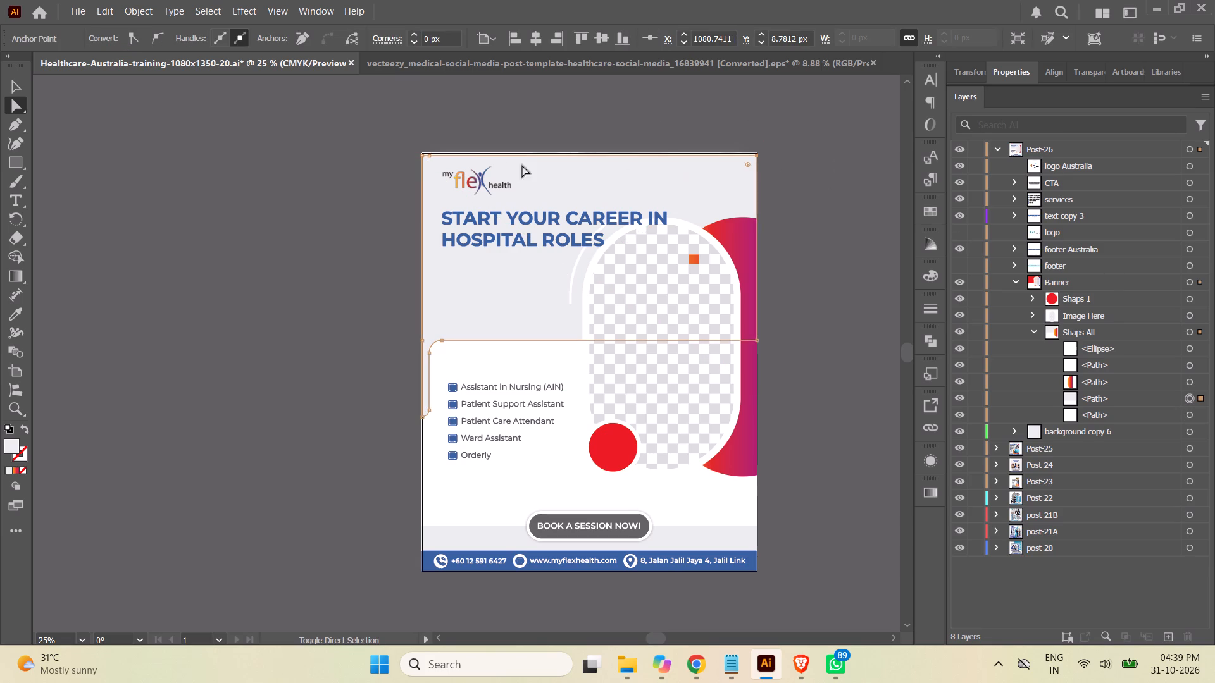
pyautogui.keyDown('shift'); pyautogui.click(430, 157); pyautogui.keyUp('shift')
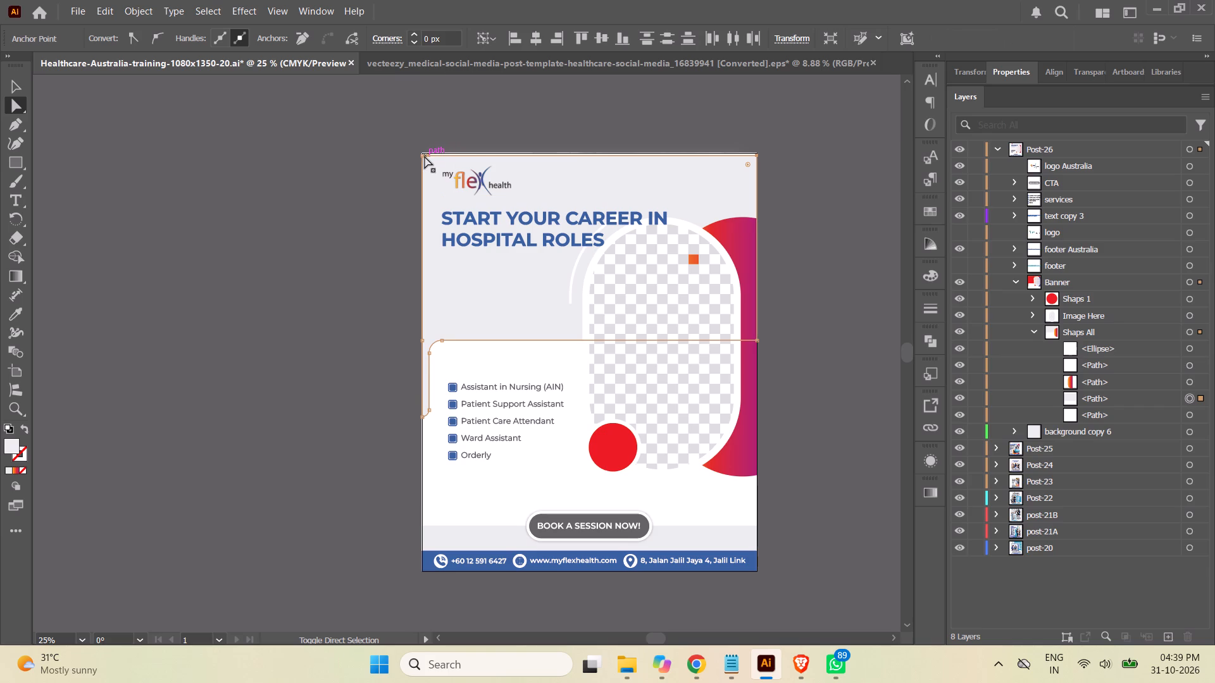
pyautogui.keyDown('shift'); pyautogui.click(423, 156); pyautogui.keyUp('shift')
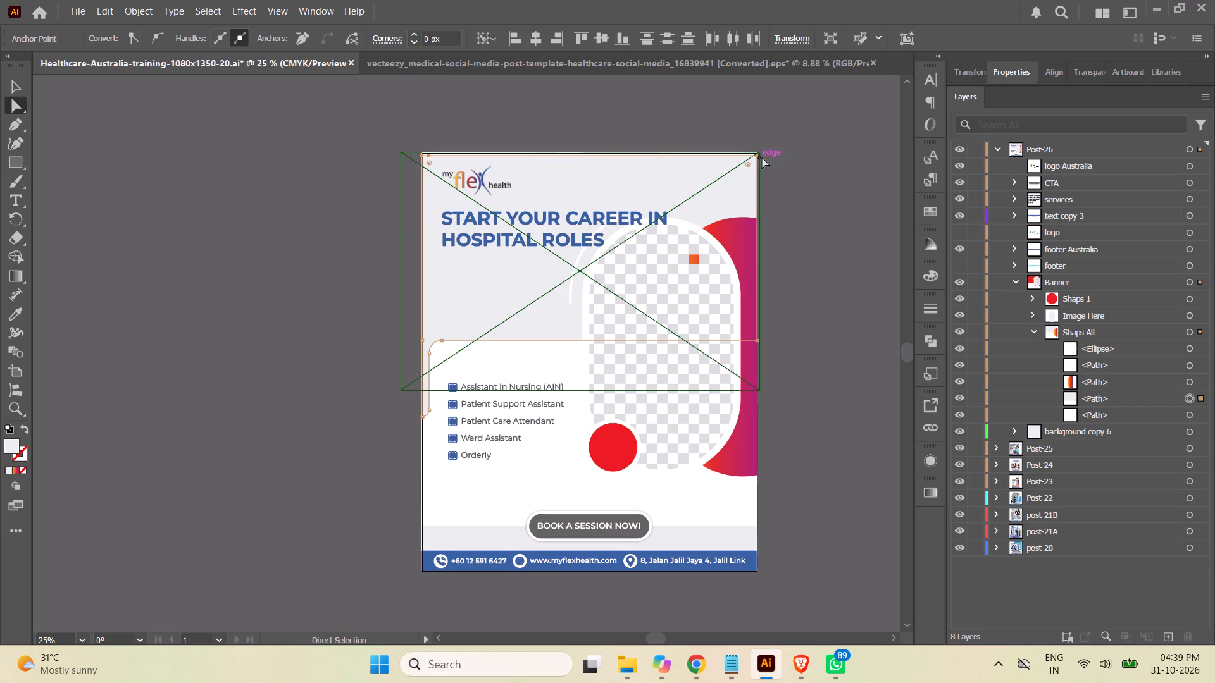
pyautogui.click(758, 156)
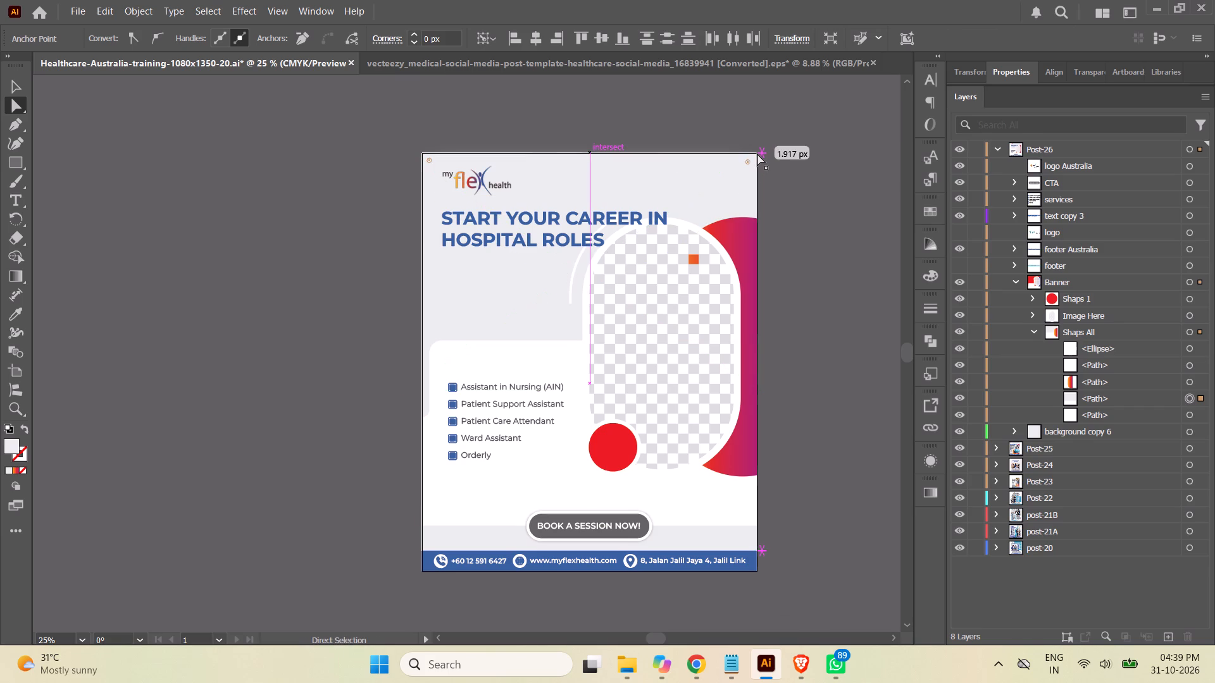
pyautogui.click(815, 172)
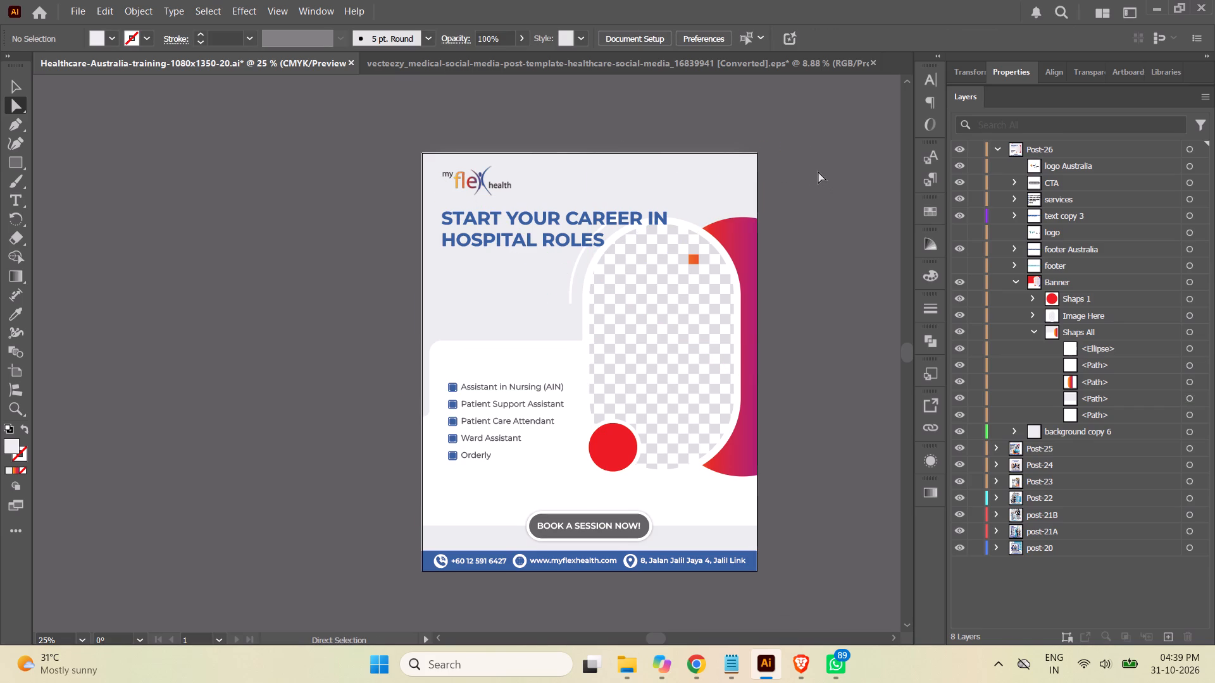
# Collapse the Shaps All group and hide the Shaps 1 red circle in Banner.
pyautogui.scroll(-2, 818, 171)
pyautogui.scroll(1, 818, 171)
pyautogui.scroll(-2, 818, 171)
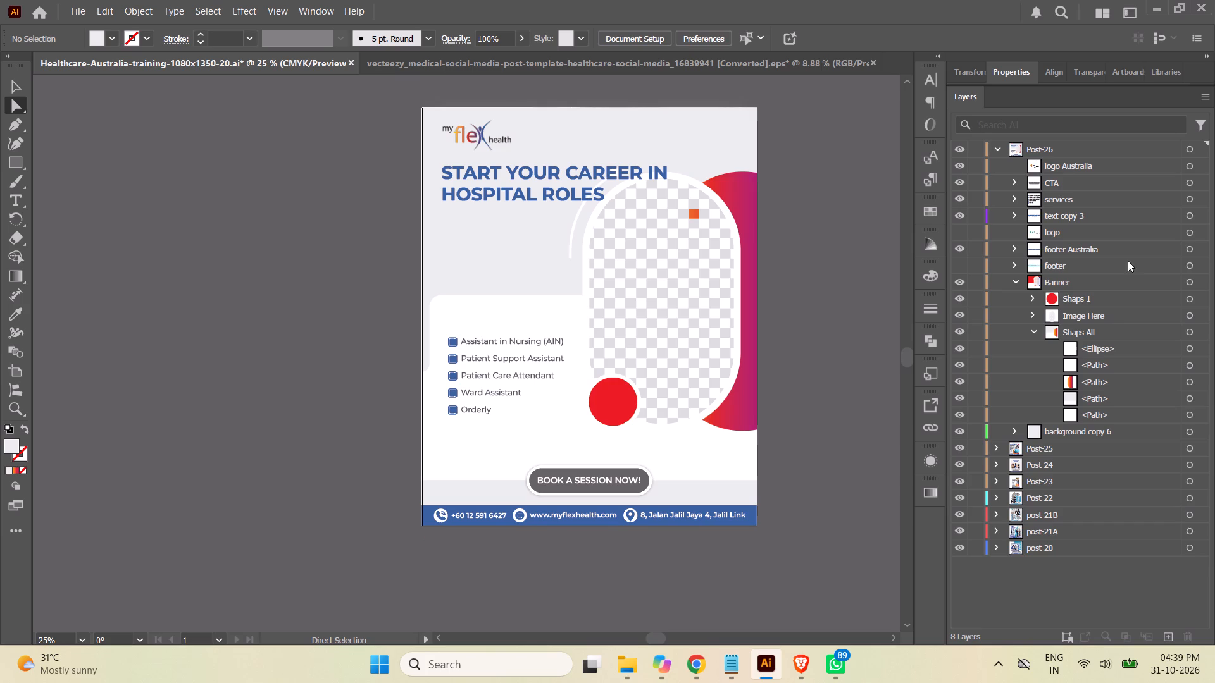
pyautogui.click(1035, 331)
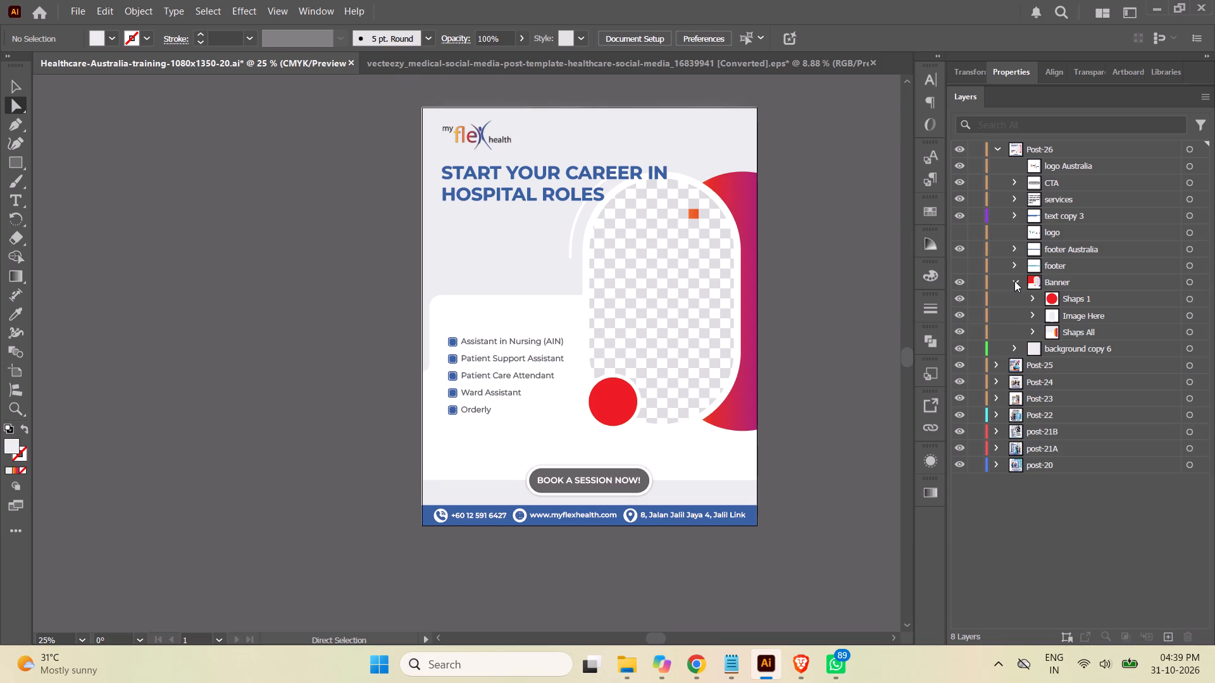
pyautogui.click(958, 299)
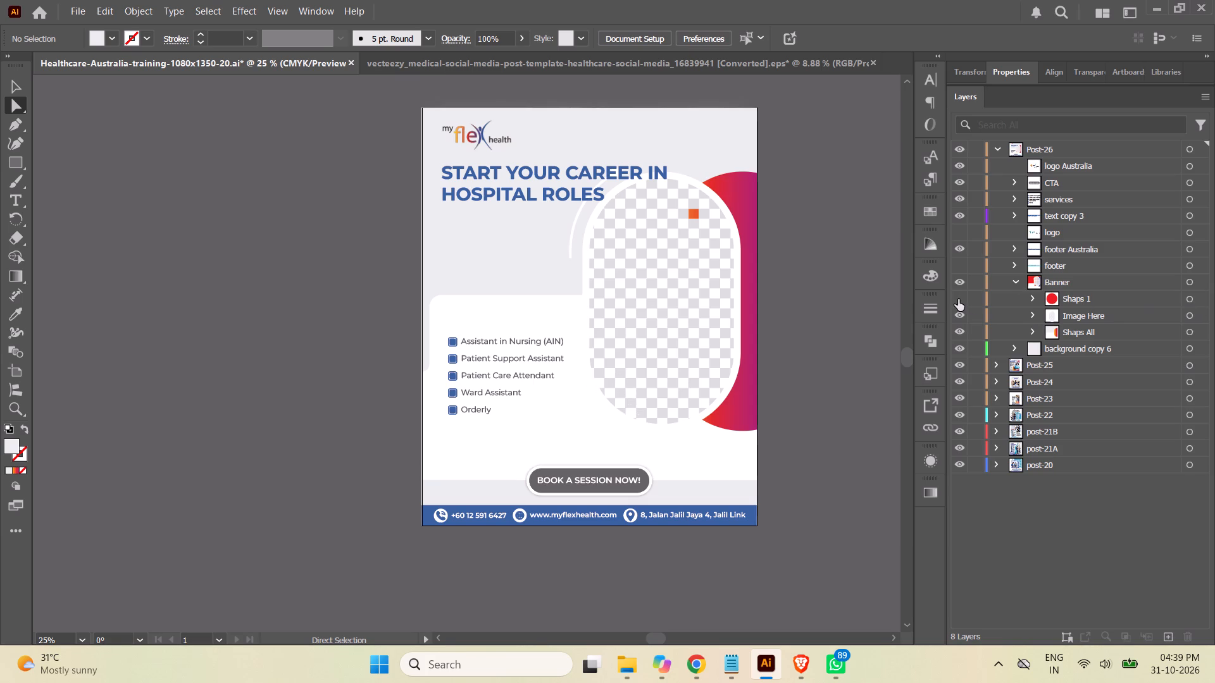
# Switch to Chrome and review the reference layouts and Visual Direction notes in the Asana Wellness Therapy brief.
pyautogui.click(701, 664)
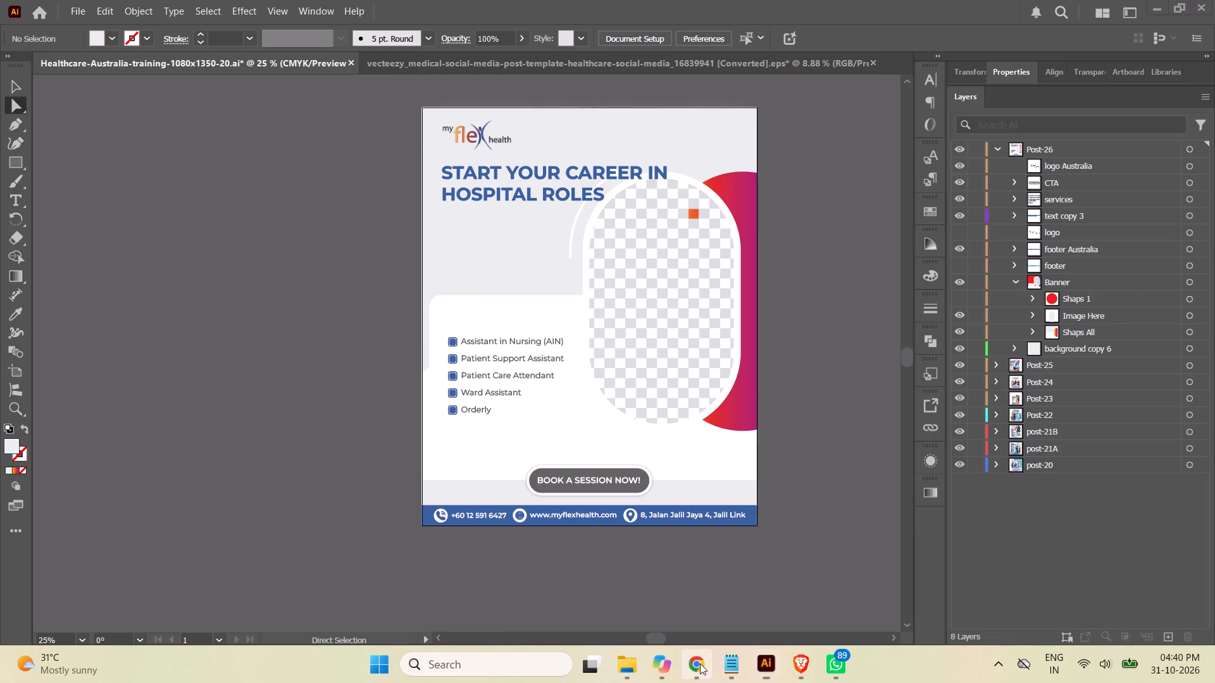
pyautogui.scroll(-5, 1127, 391)
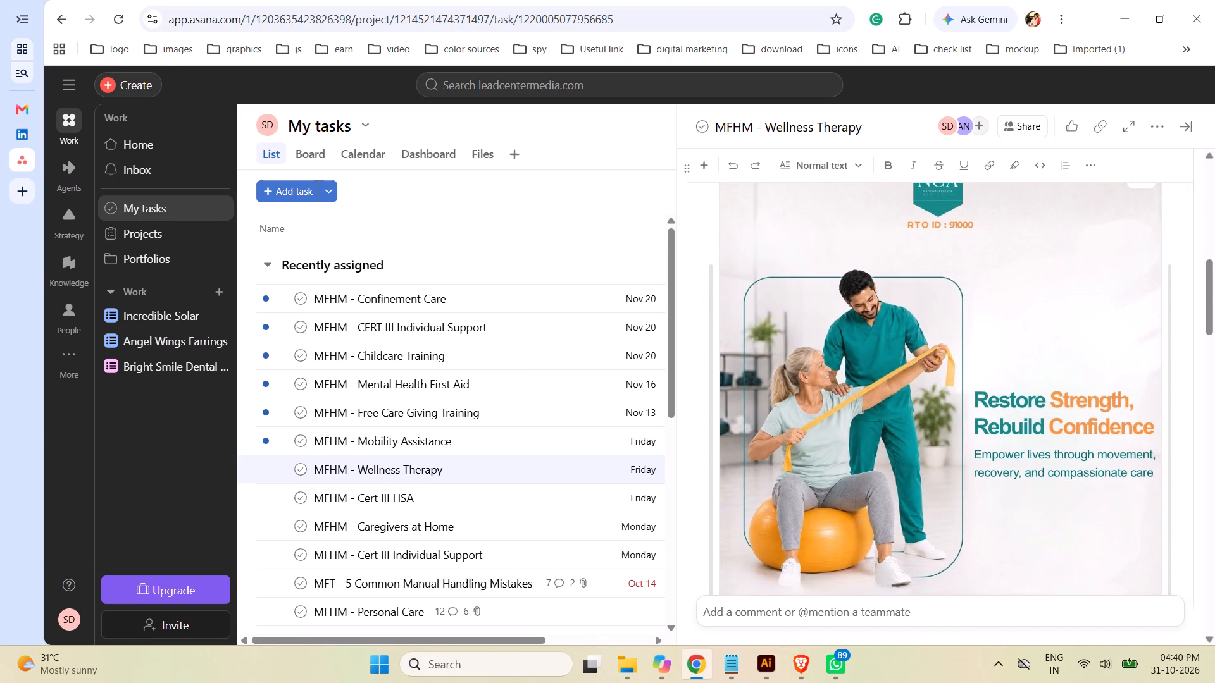
pyautogui.scroll(2, 1138, 361)
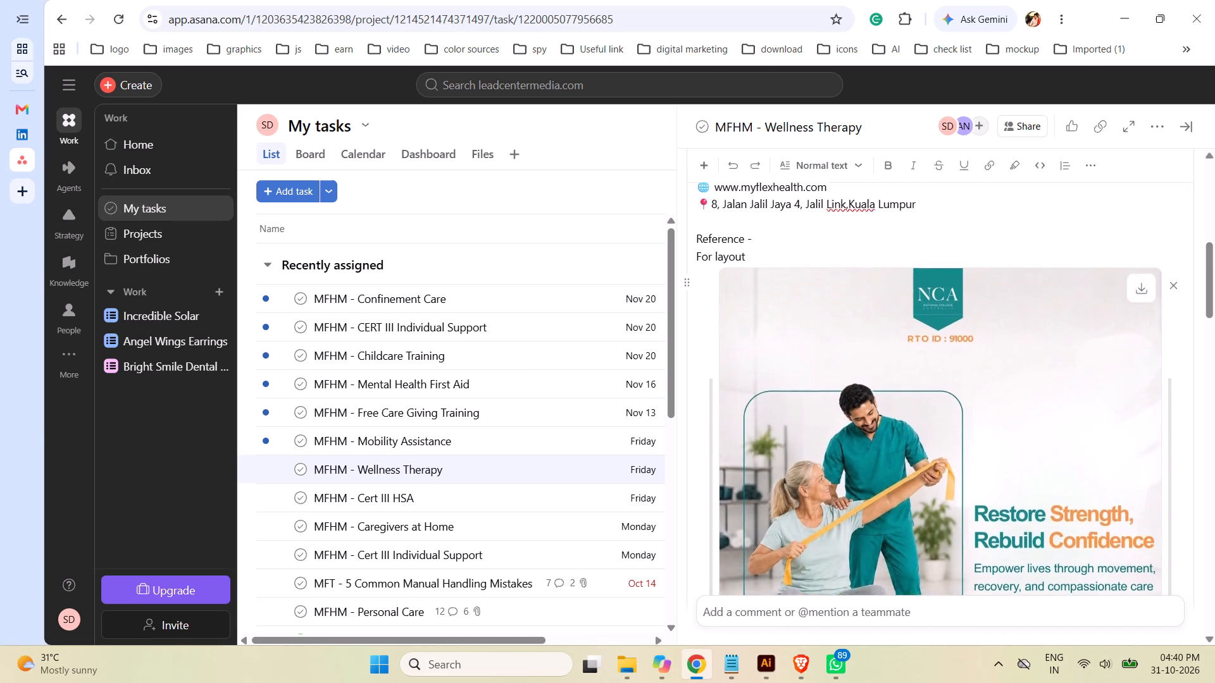
pyautogui.scroll(2, 1138, 361)
pyautogui.scroll(-18, 1138, 361)
pyautogui.scroll(1, 1135, 359)
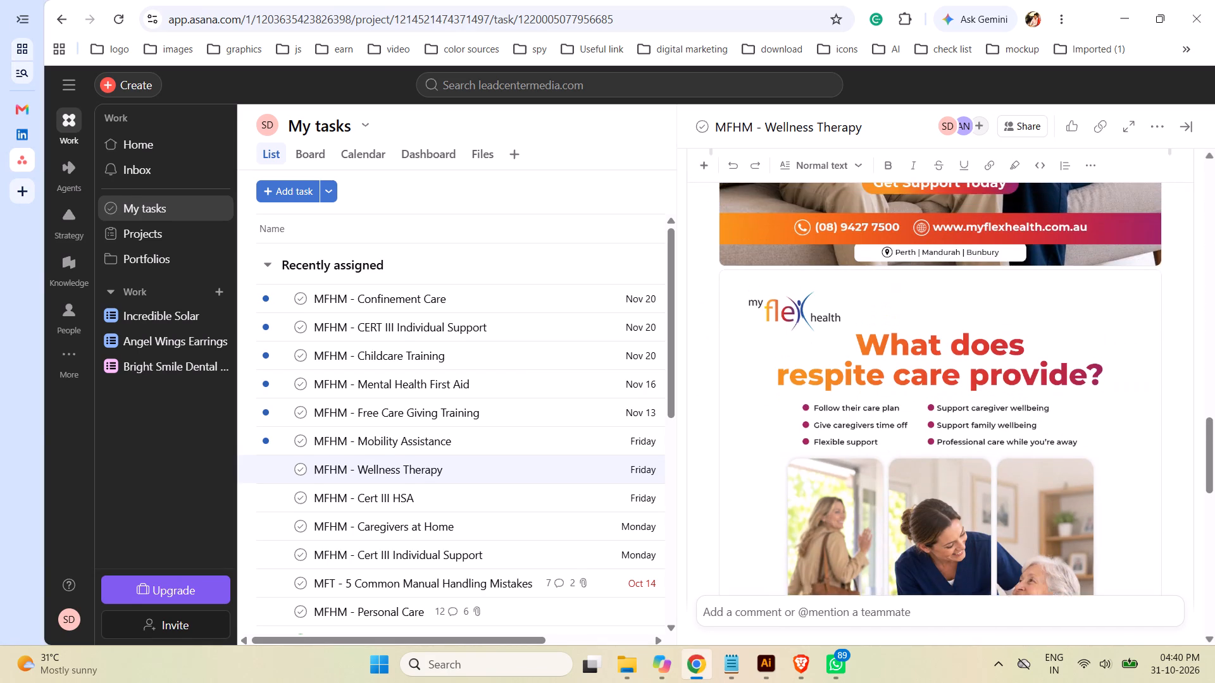
pyautogui.scroll(-8, 1135, 359)
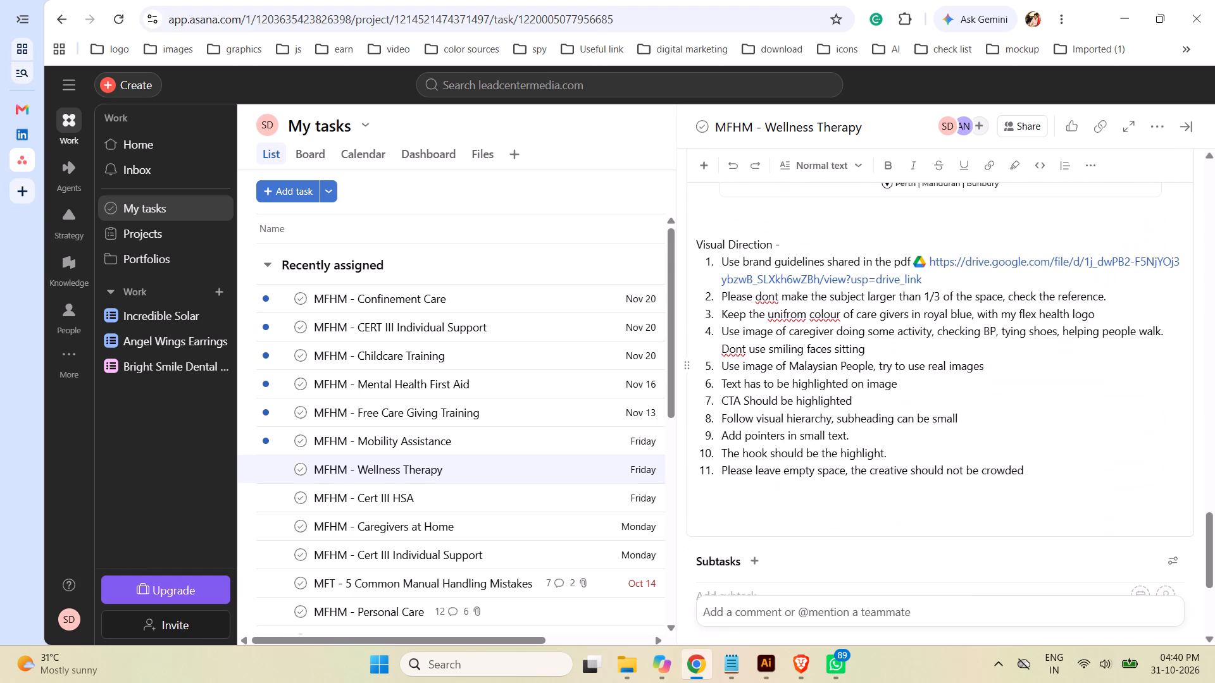
# Copy the hook "Looking for Support With Movement, Nutrition and Wellness?" from the Asana Wellness Therapy brief.
pyautogui.scroll(9, 1132, 357)
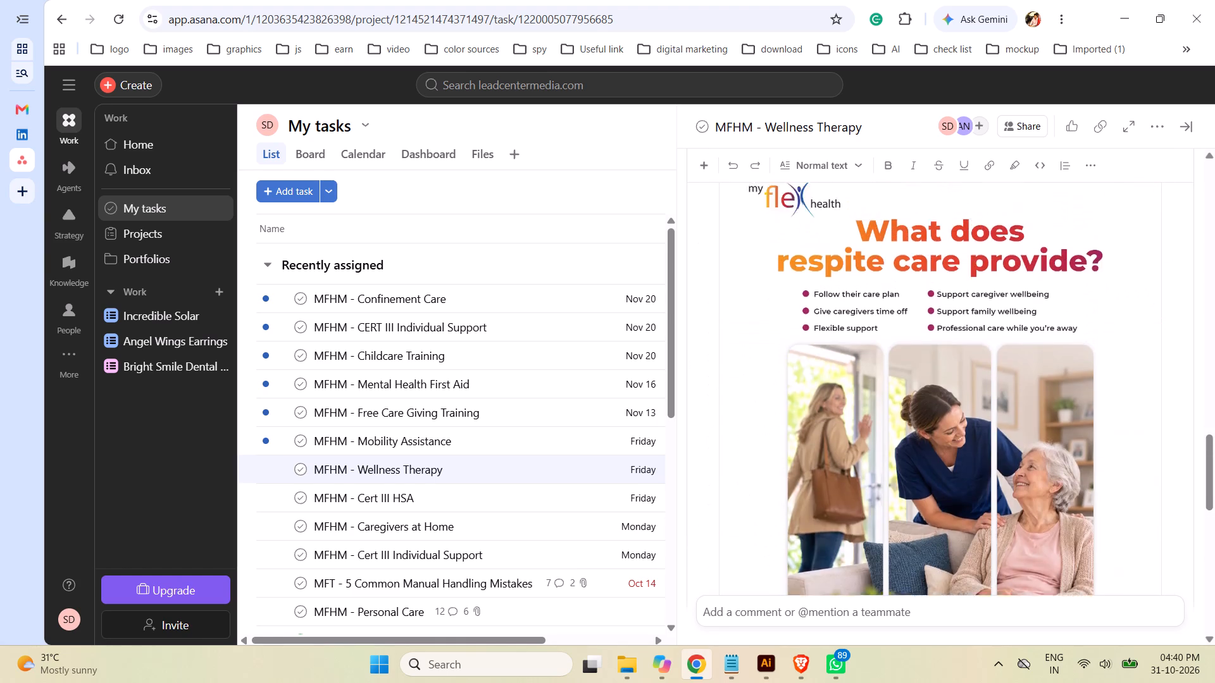
pyautogui.scroll(7, 1132, 357)
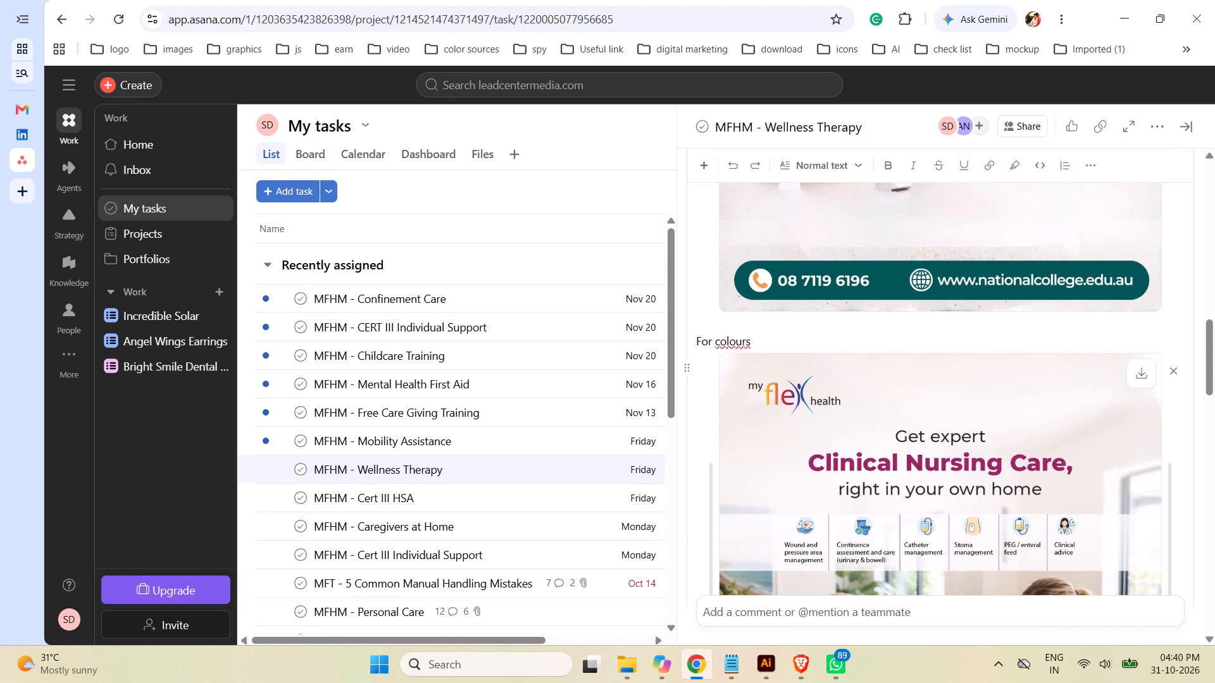
pyautogui.scroll(9, 1063, 381)
pyautogui.scroll(-1, 1063, 381)
pyautogui.scroll(1, 1063, 381)
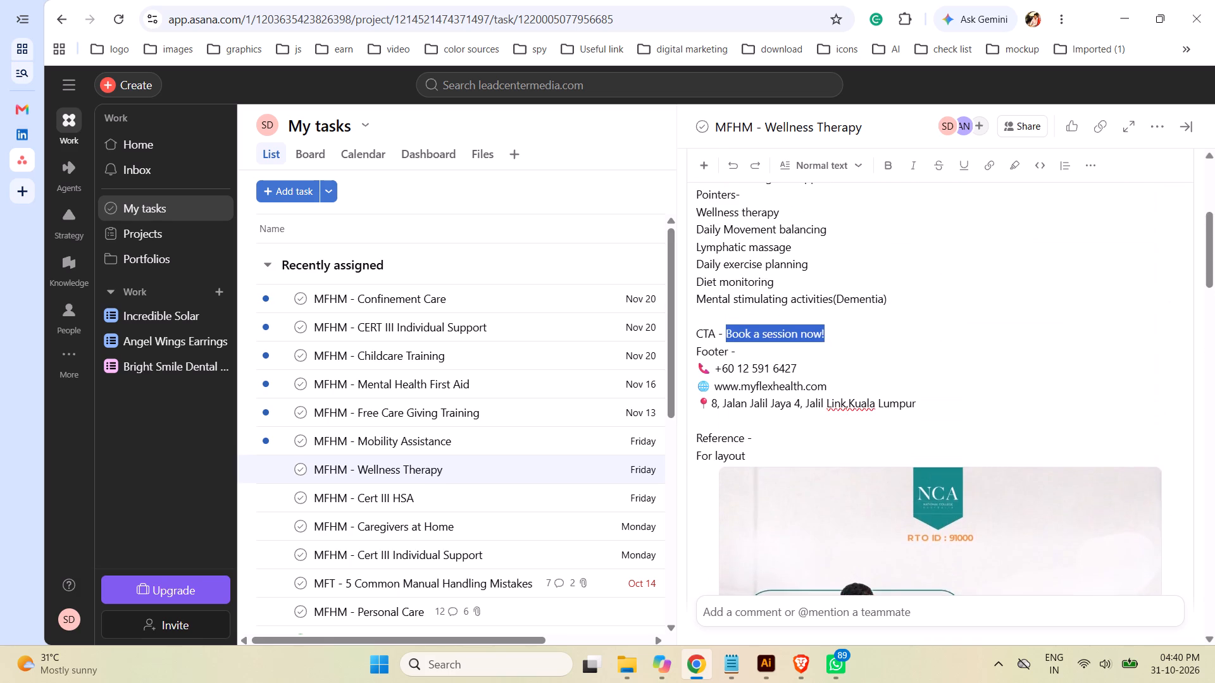
pyautogui.scroll(3, 1063, 381)
pyautogui.scroll(-3, 1063, 381)
pyautogui.scroll(3, 1063, 381)
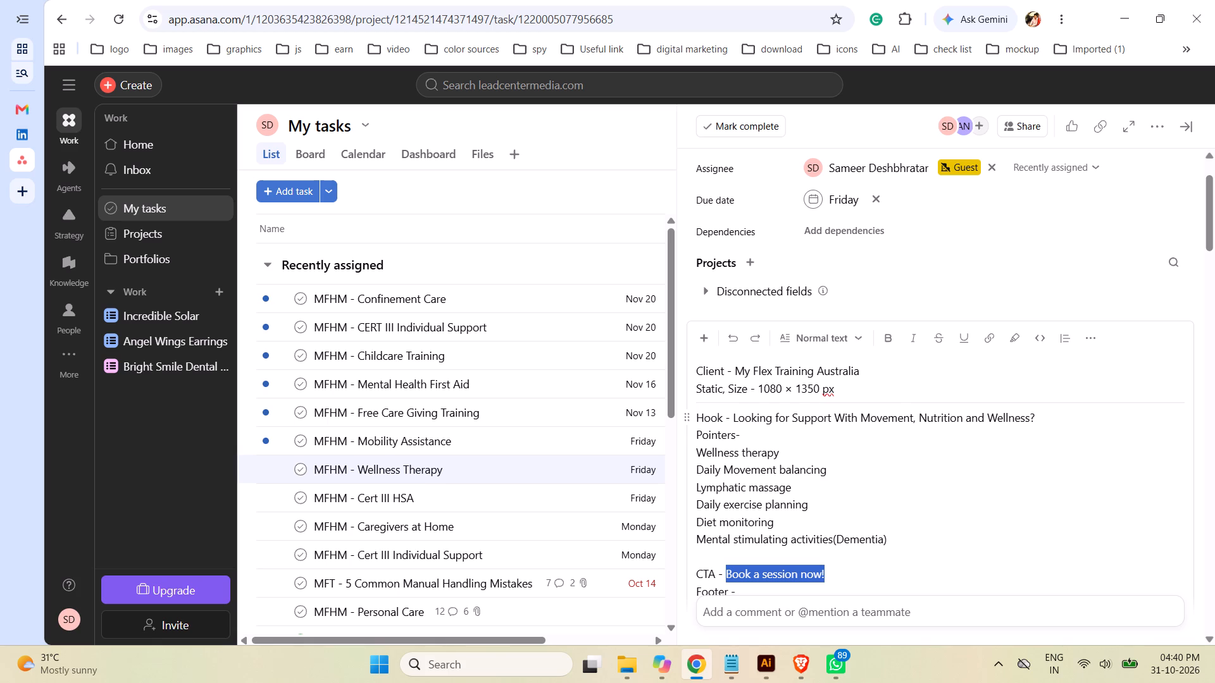
pyautogui.moveTo(732, 418); pyautogui.dragTo(812, 421)
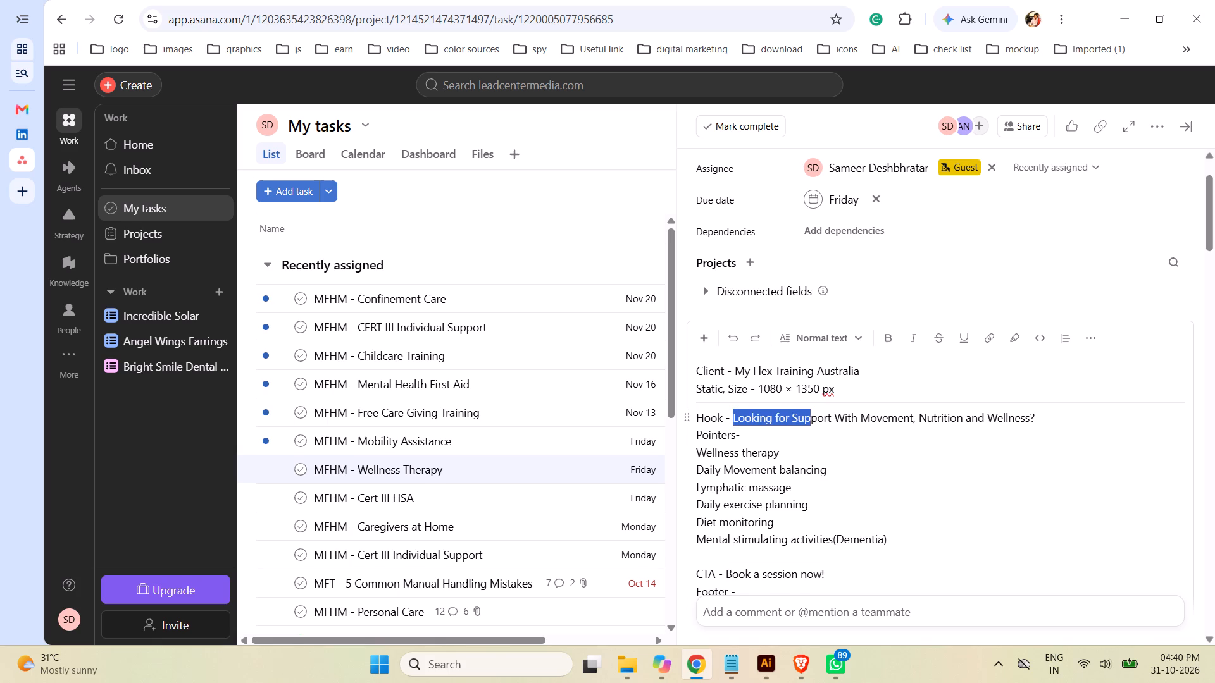
pyautogui.moveTo(812, 421); pyautogui.dragTo(1035, 424)
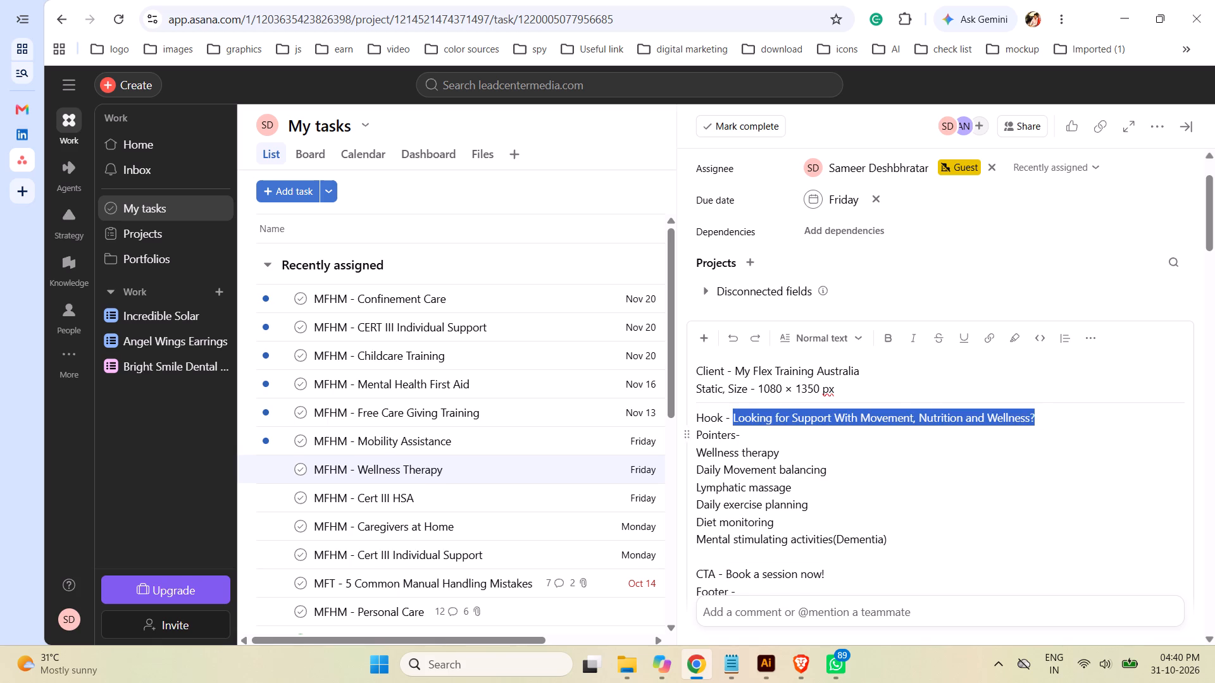
pyautogui.moveTo(1035, 424); pyautogui.dragTo(1037, 418)
pyautogui.hotkey('ctrl', 'c')
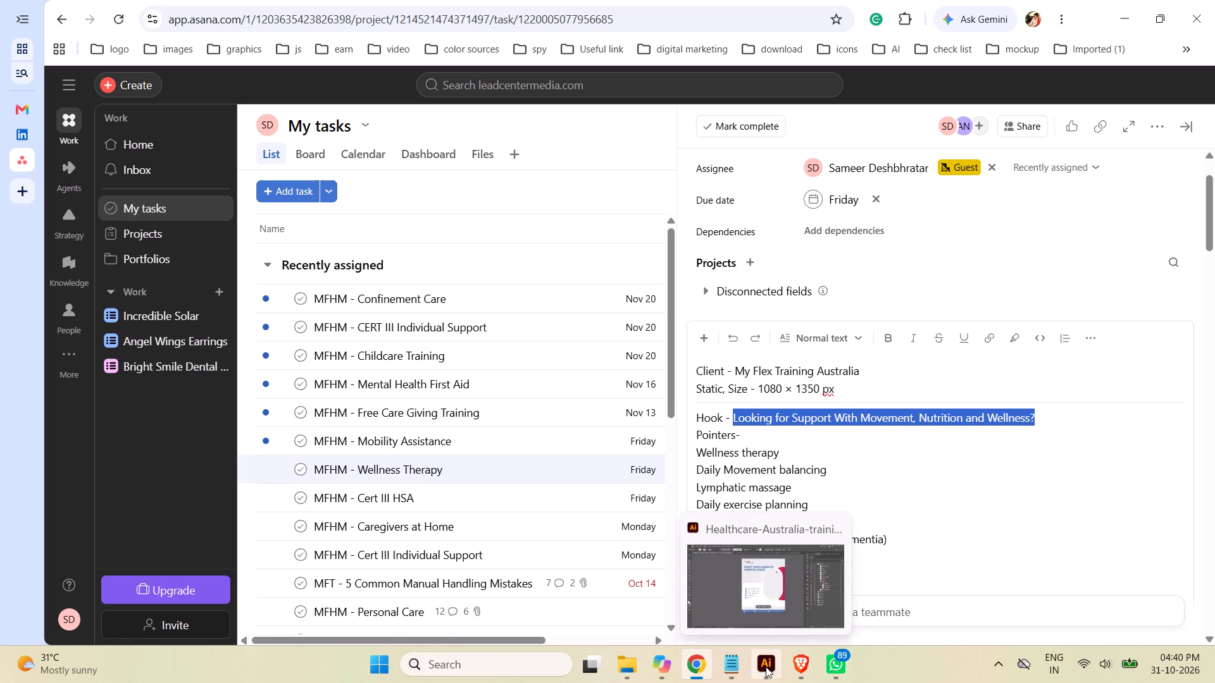
# Switch to Brave, close the Vecteezy template page, and browse page 2 of the medical social media post vectors for layout ideas.
pyautogui.click(809, 672)
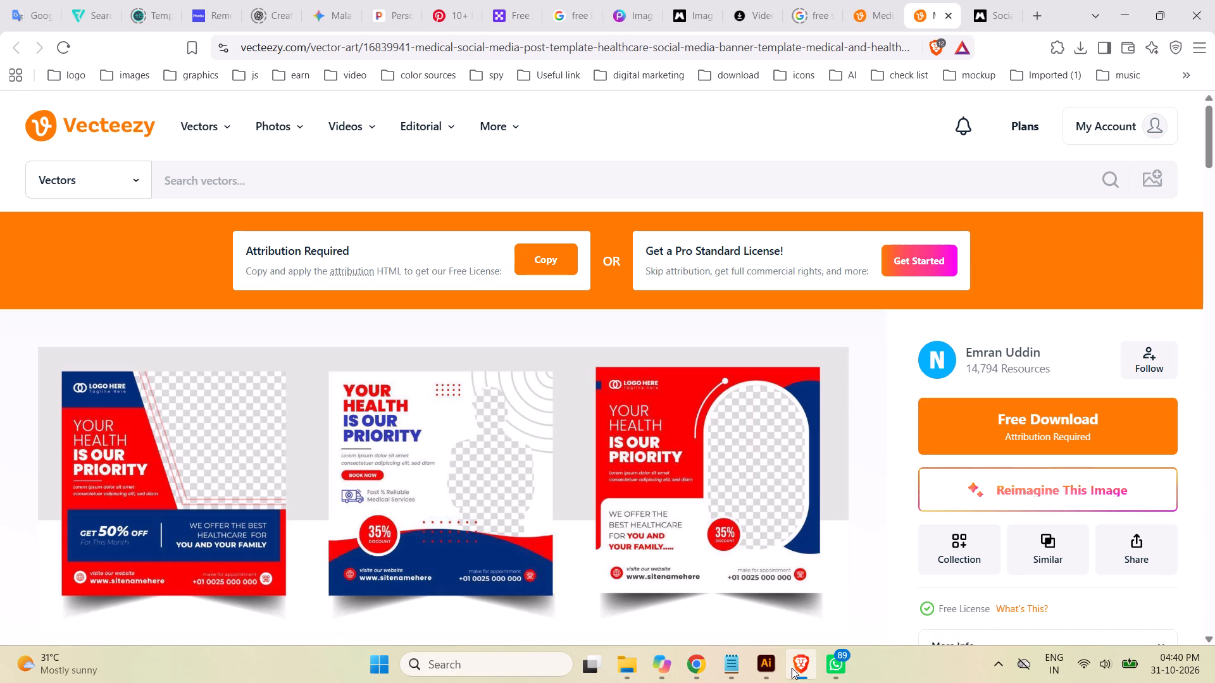
pyautogui.click(761, 667)
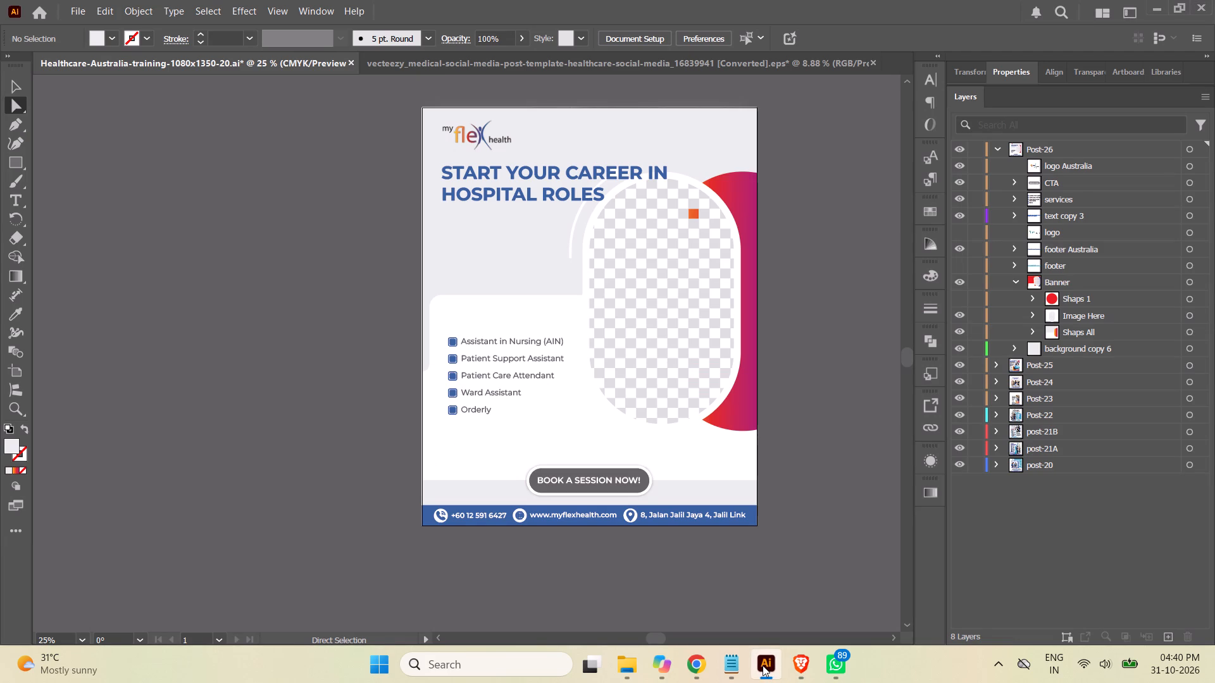
pyautogui.click(803, 663)
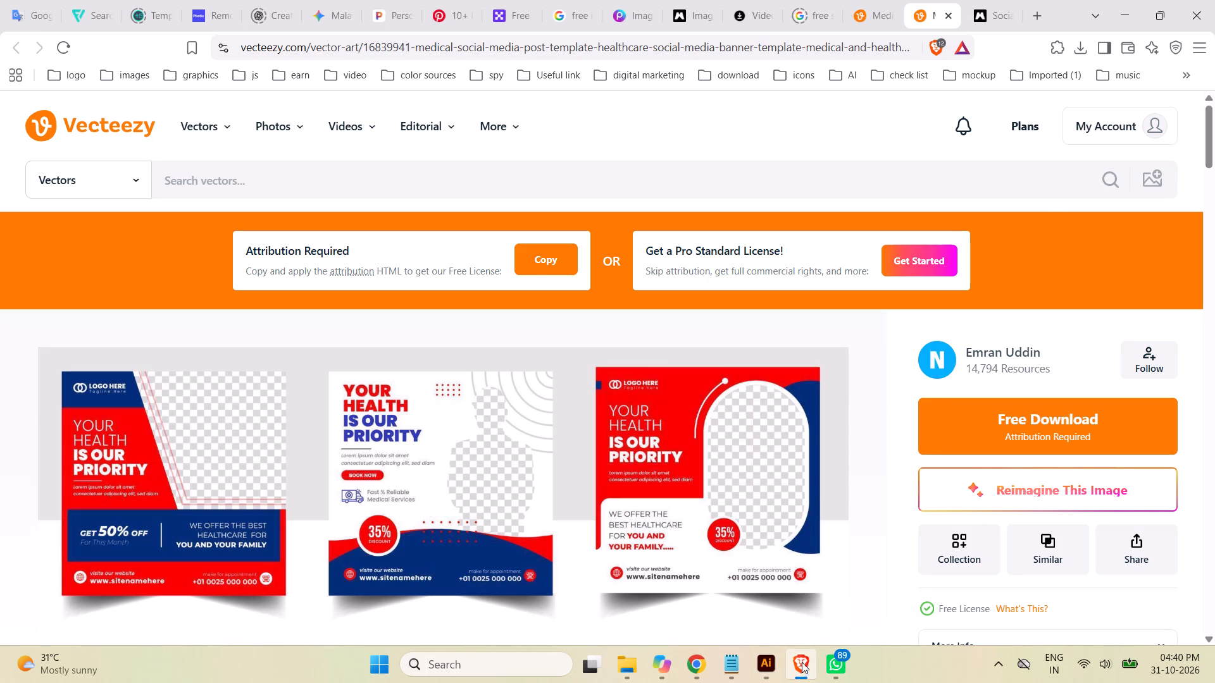
pyautogui.click(949, 15)
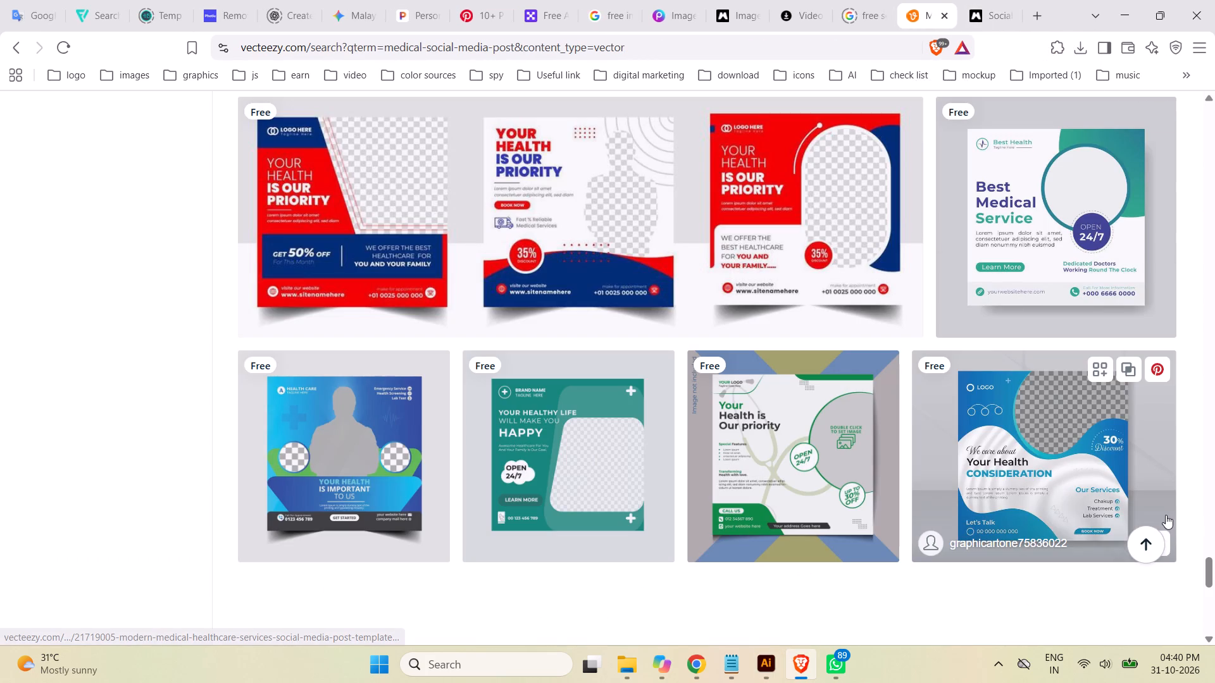
pyautogui.scroll(-5, 1166, 515)
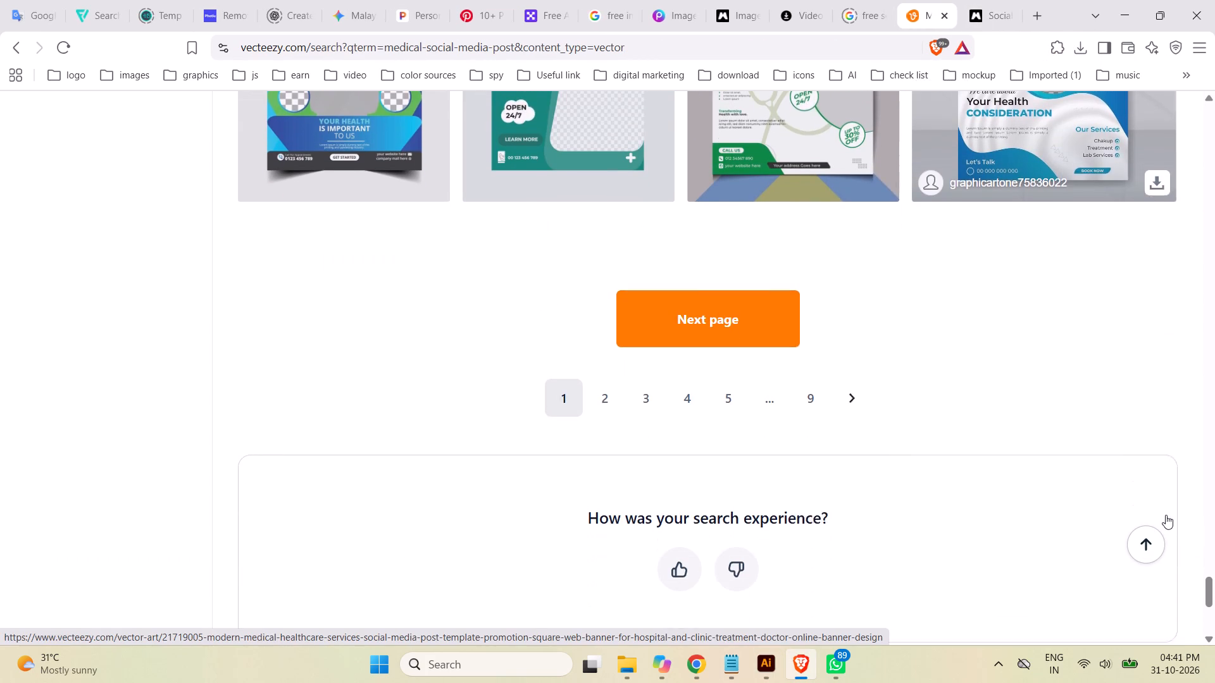
pyautogui.click(607, 364)
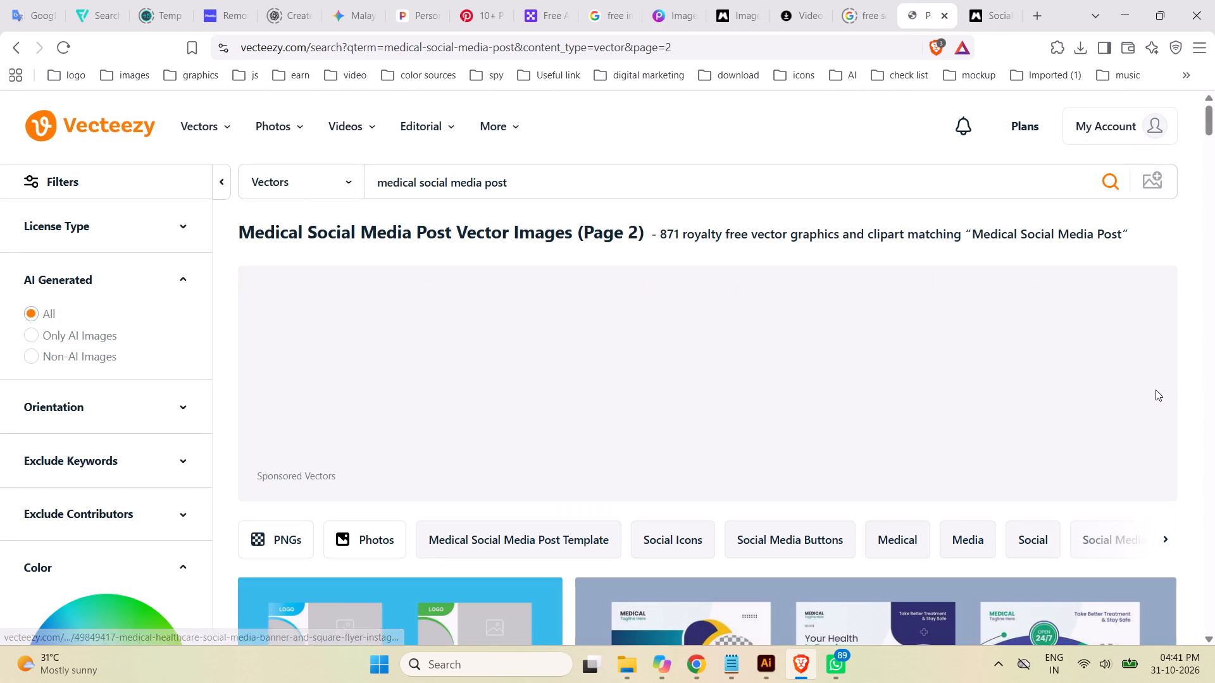
pyautogui.scroll(-4, 1212, 461)
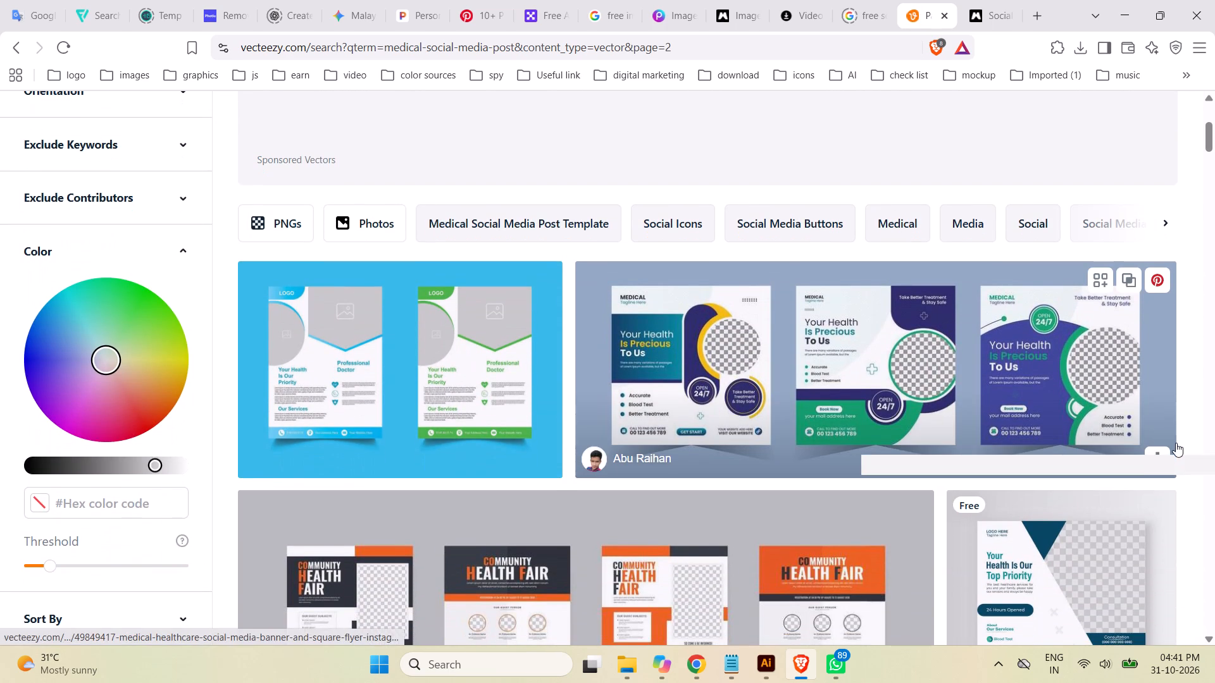
pyautogui.scroll(-3, 1176, 443)
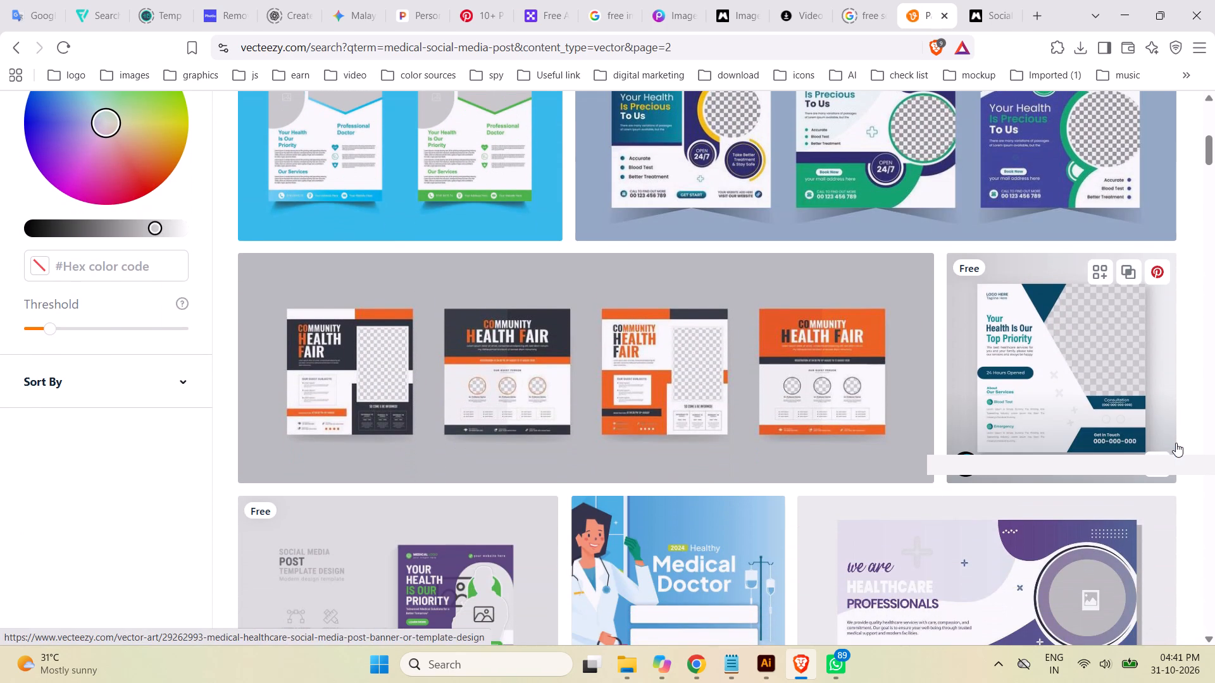
pyautogui.scroll(-5, 1176, 443)
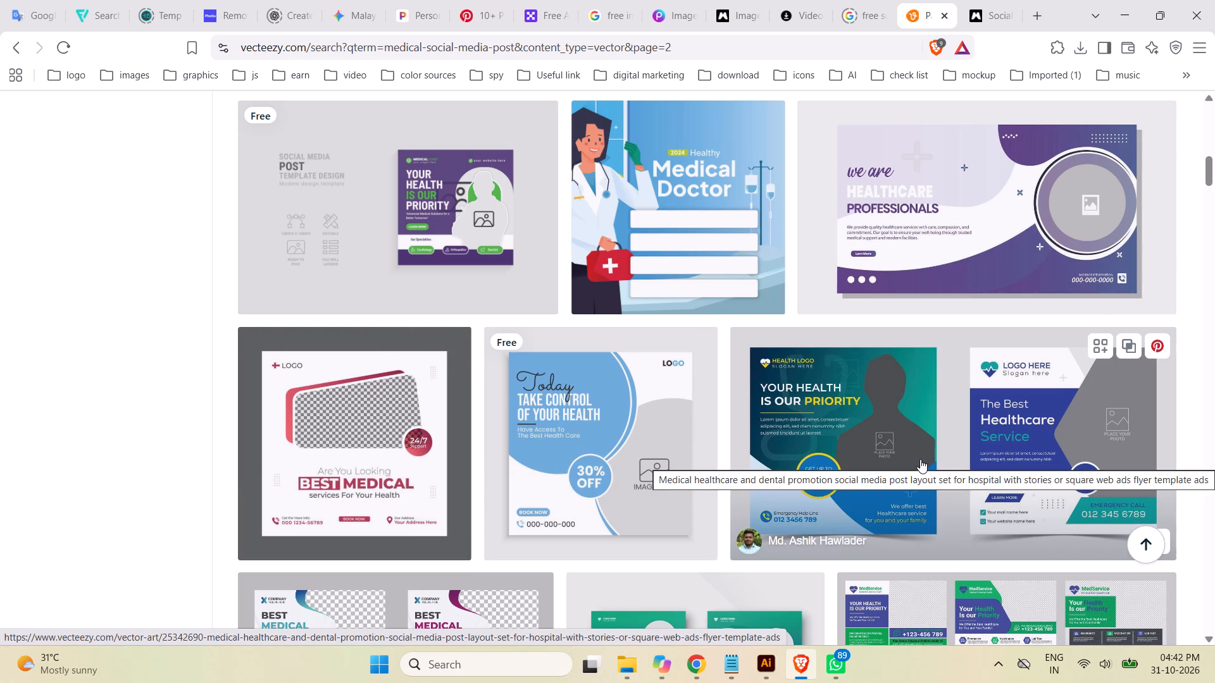
pyautogui.rightClick(332, 444)
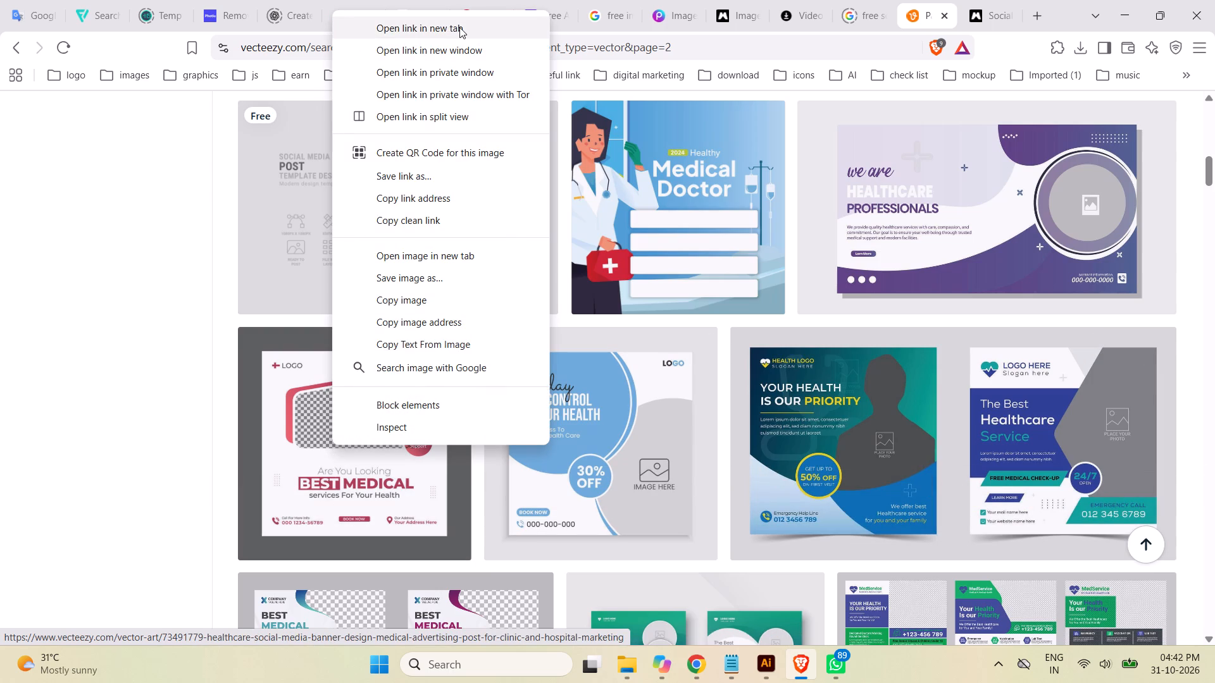
# Switch to Illustrator, delete the whole Banner group from the Post-26 layer, and save the document.
pyautogui.click(766, 668)
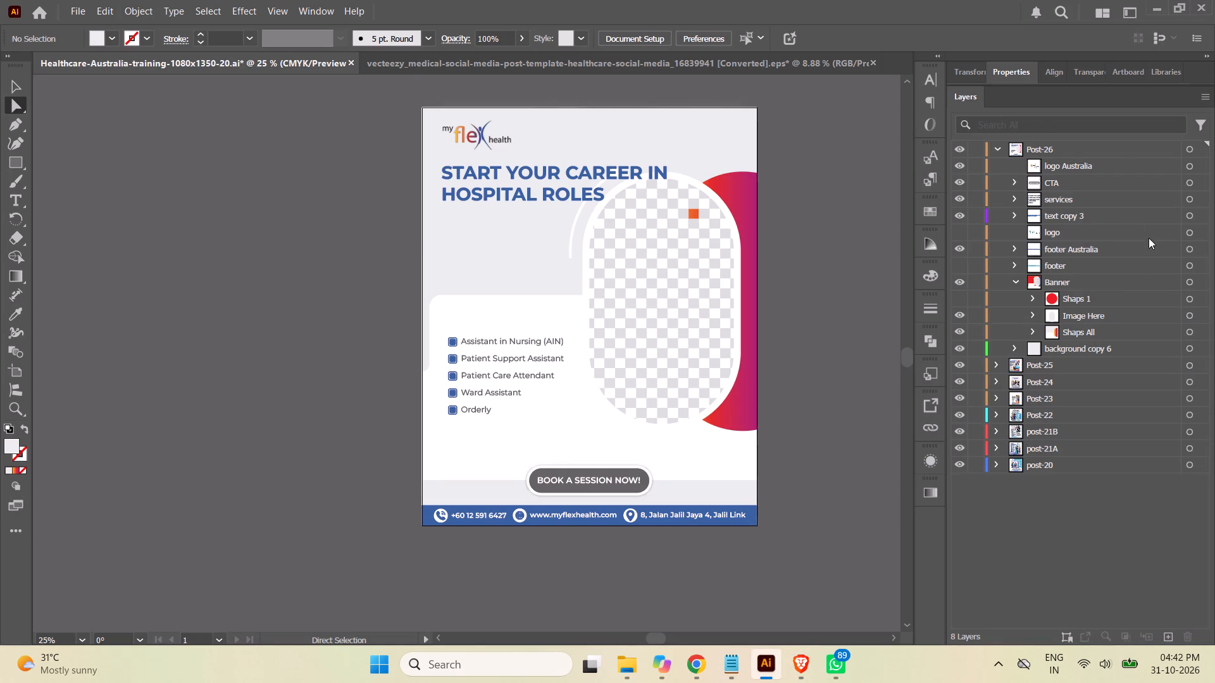
pyautogui.click(1014, 283)
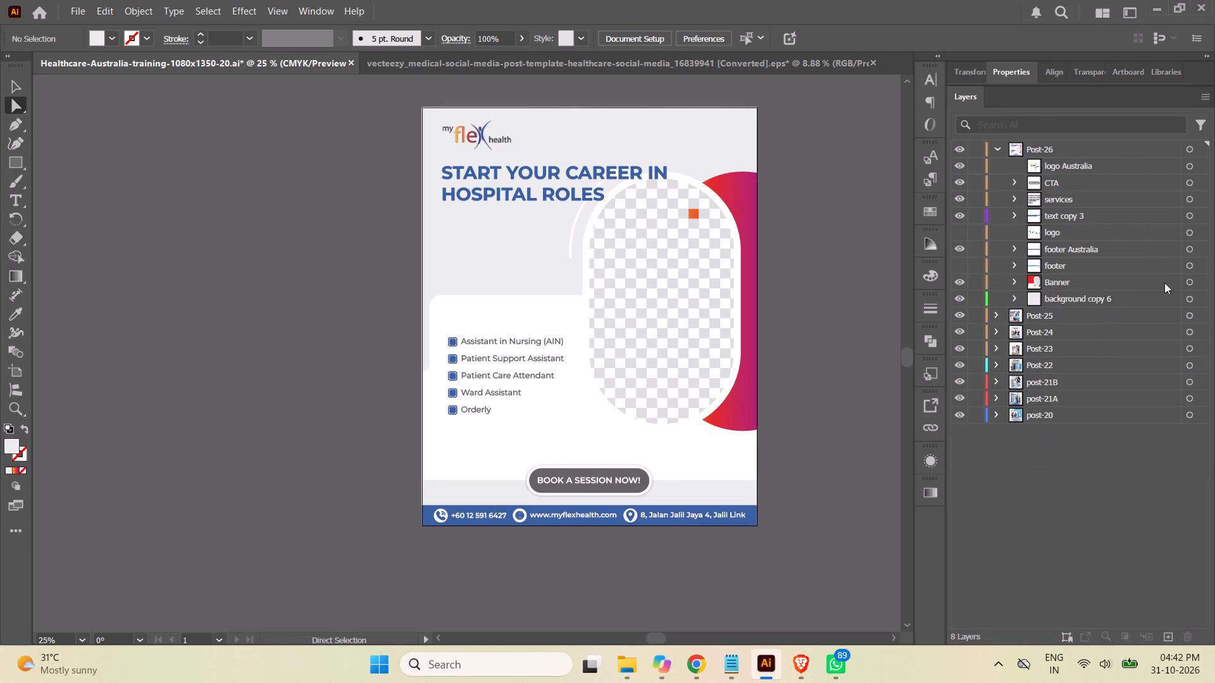
pyautogui.click(1193, 284)
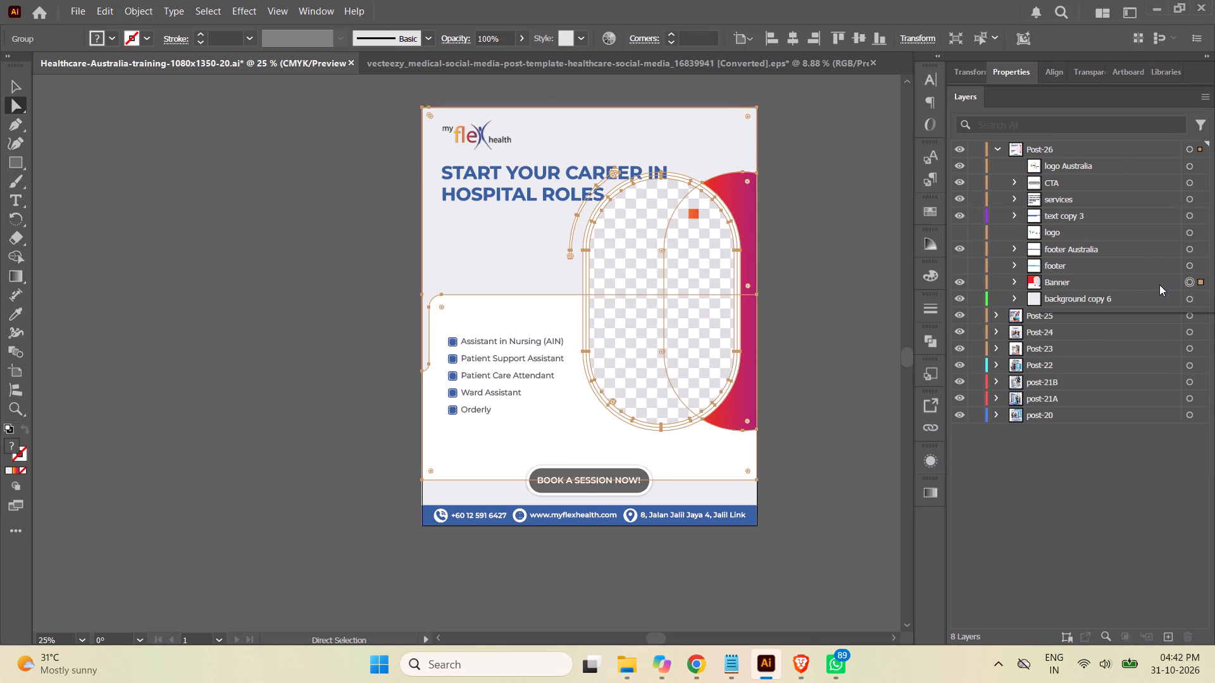
pyautogui.click(1097, 284)
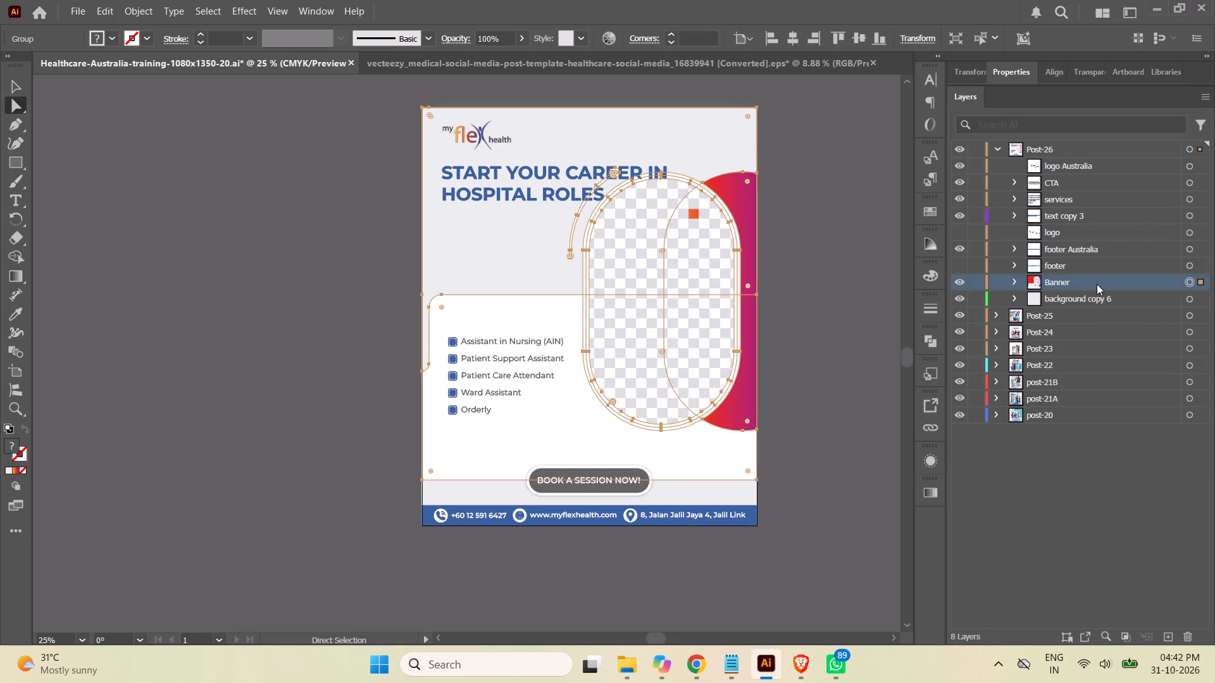
pyautogui.press('Delete')
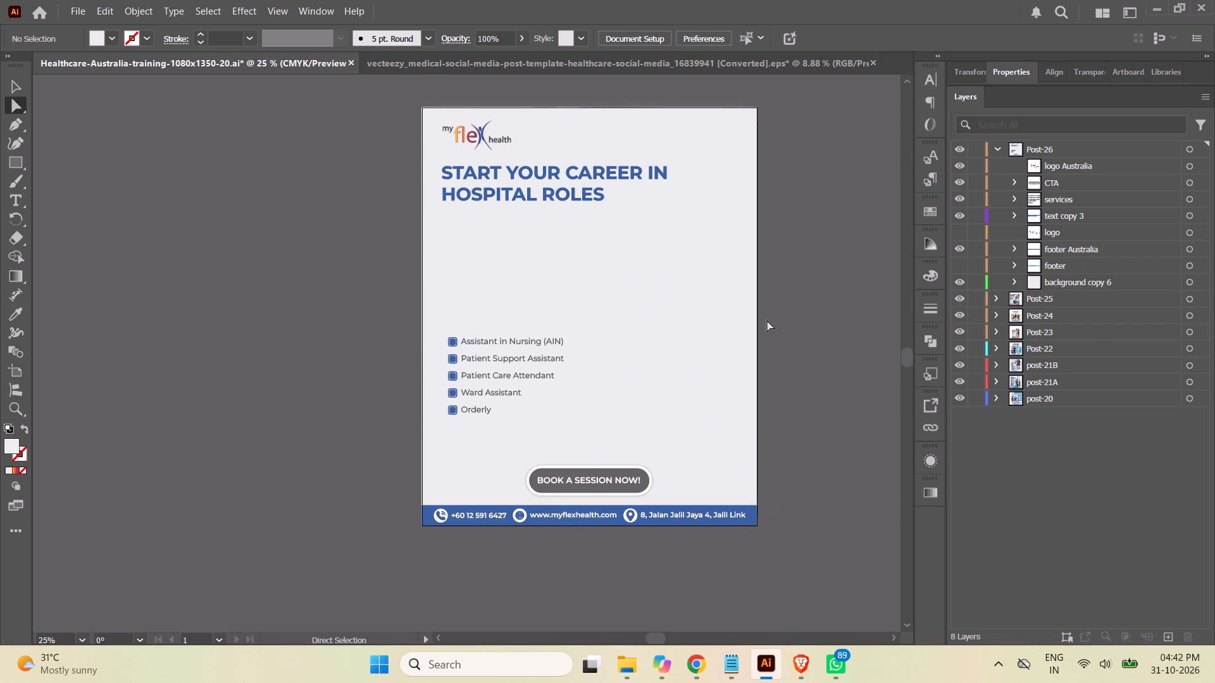
pyautogui.hotkey('ctrl', 's')
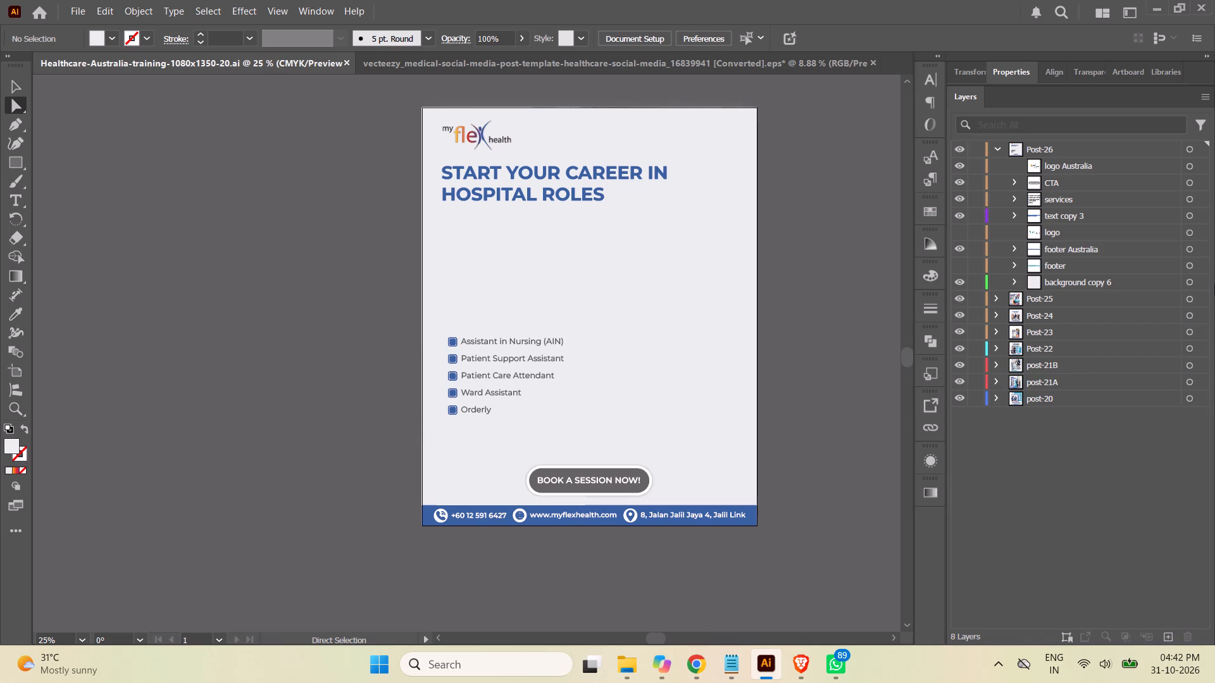
# Switch back to Brave and open the white and crimson "Best Medical services For Your Health" template in a new browser tab.
pyautogui.click(697, 667)
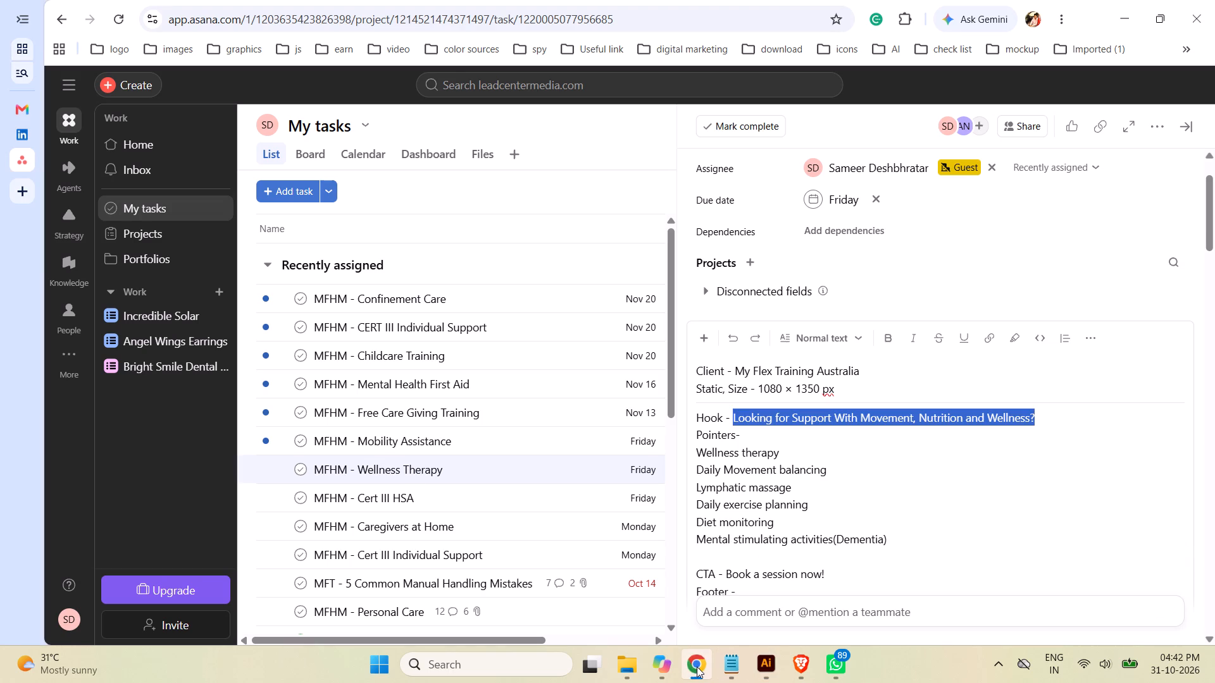
pyautogui.click(802, 668)
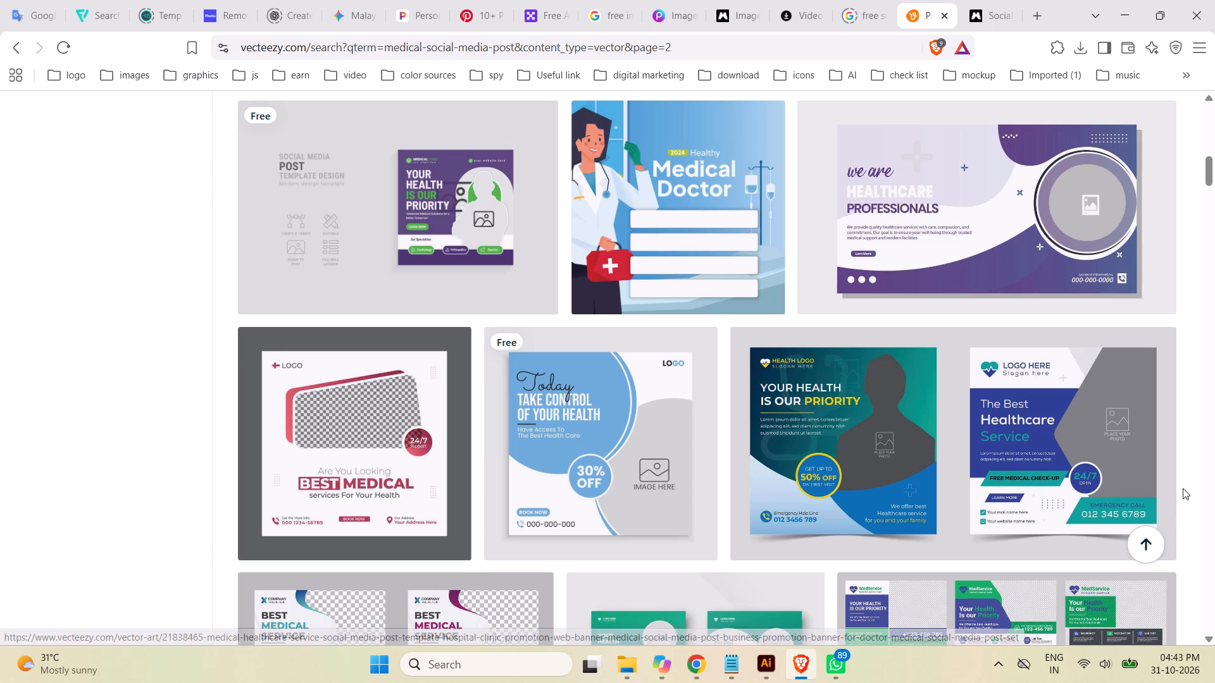
pyautogui.rightClick(346, 437)
pyautogui.click(475, 23)
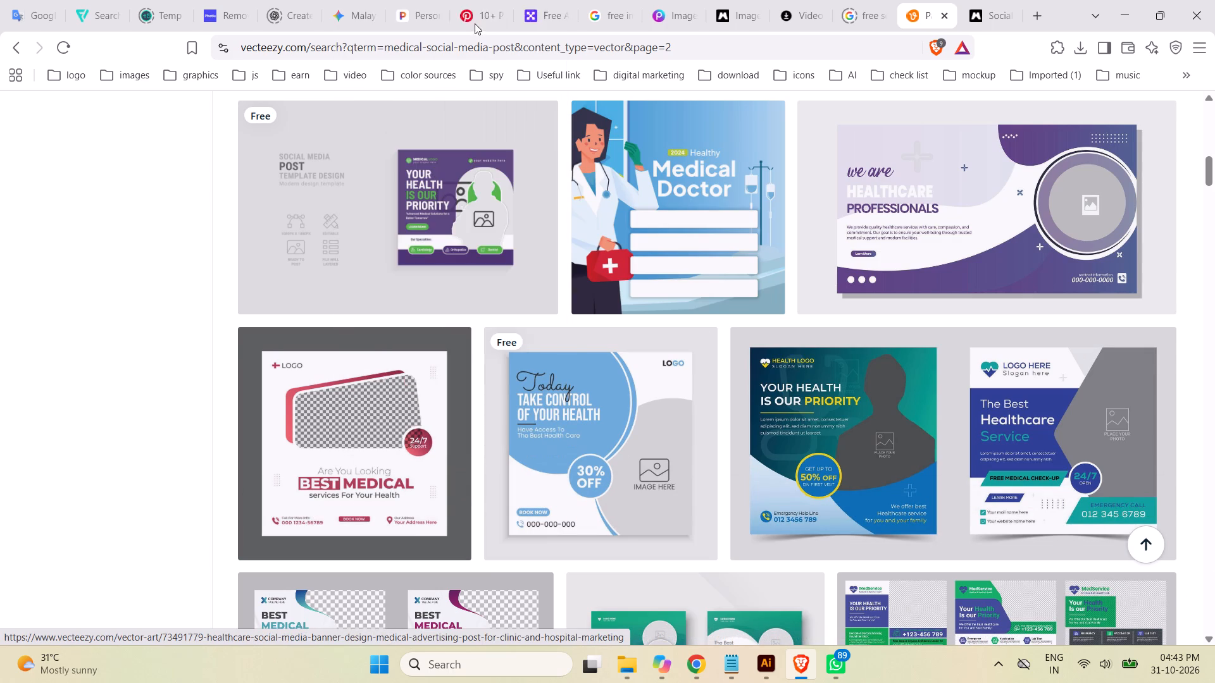
# Look through more medical social media post templates on page 2 of the Vecteezy results for a suitable layout.
pyautogui.scroll(-3, 1199, 395)
pyautogui.scroll(1, 1142, 388)
pyautogui.scroll(-1, 1132, 383)
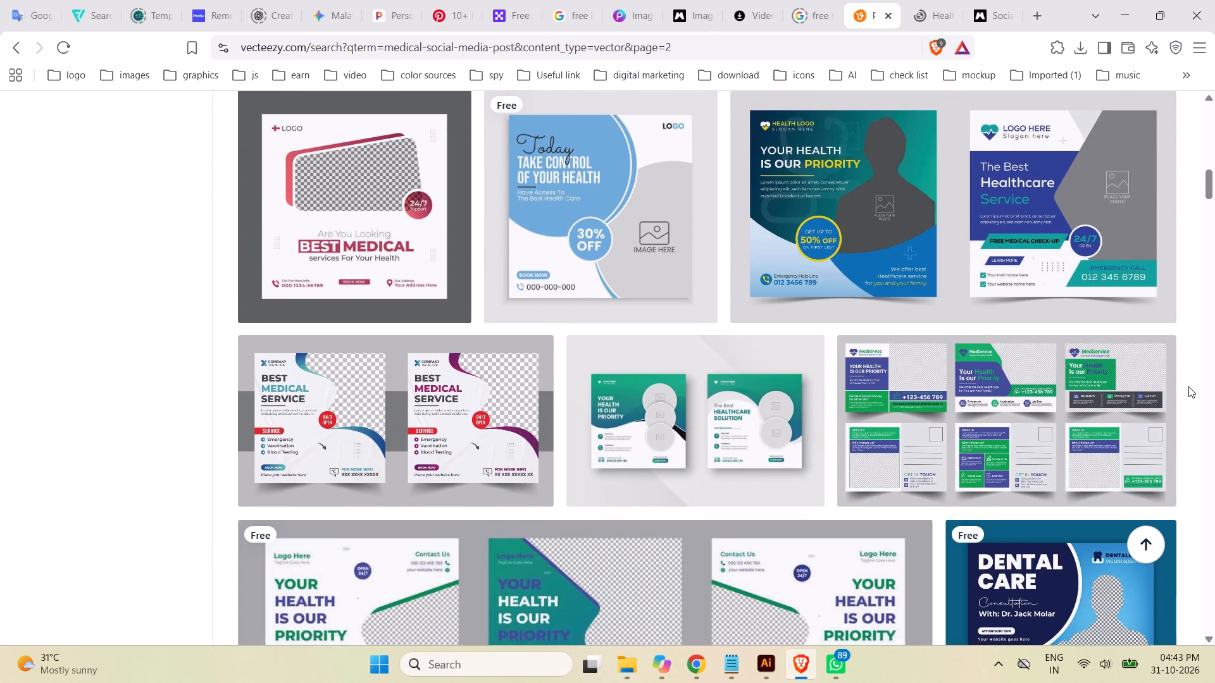
pyautogui.scroll(-5, 1188, 386)
pyautogui.scroll(1, 1188, 385)
pyautogui.scroll(-1, 1188, 385)
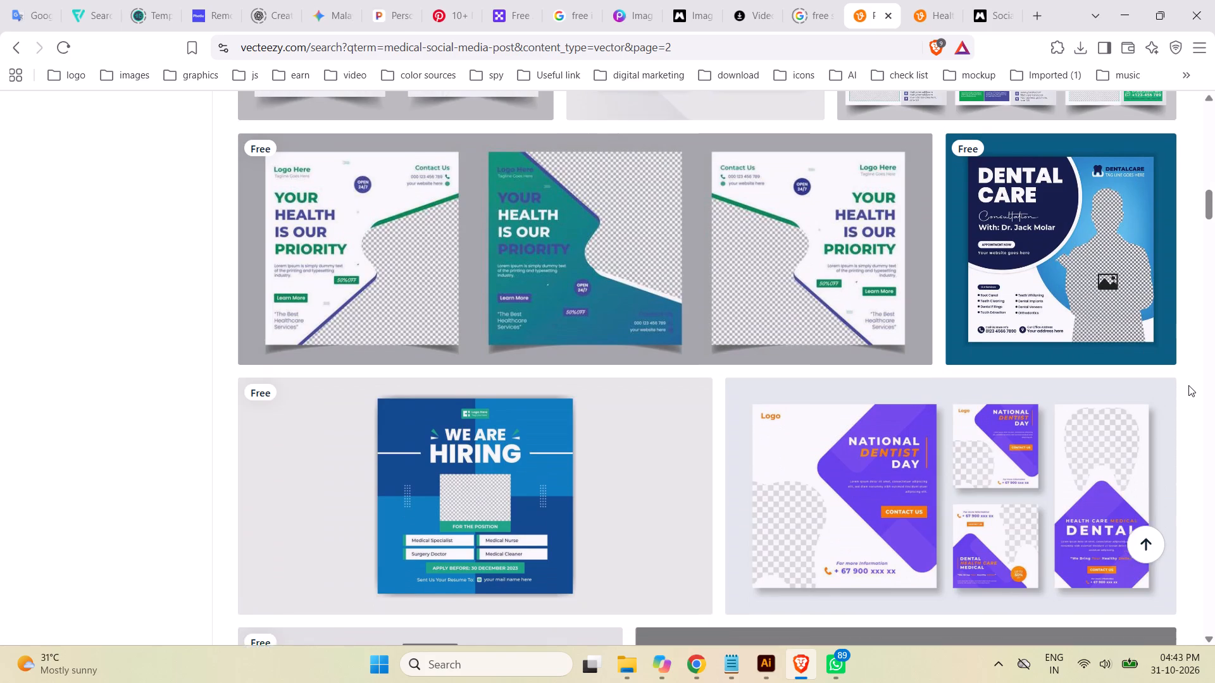